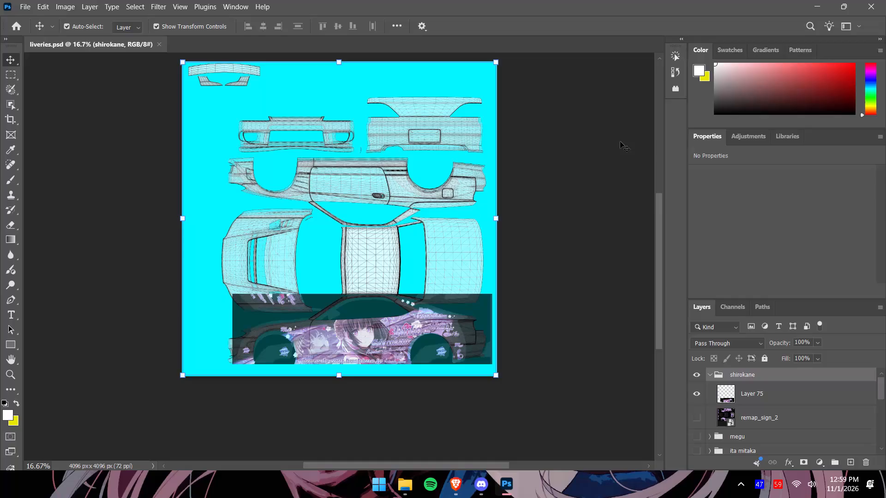
Select Layer 75 and examine how its side artwork lines up with the car body wireframe.
{"action": "left_click", "coordinate": [656, 208]}
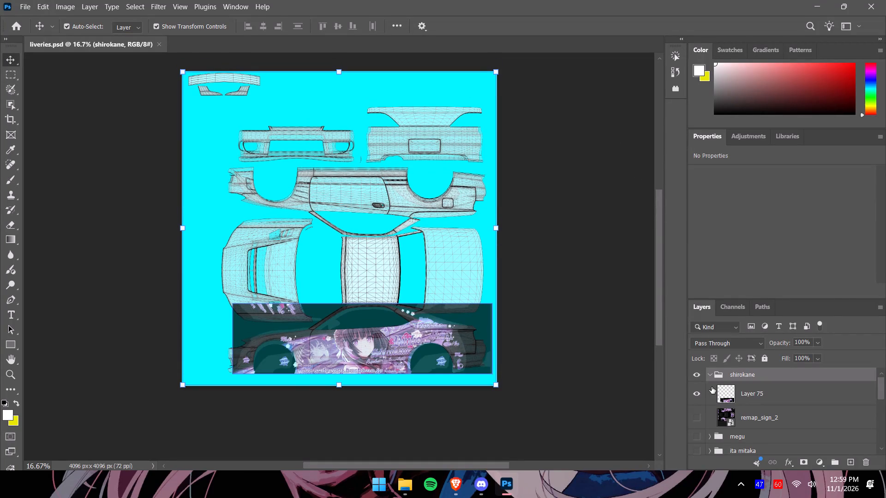
{"action": "left_click", "coordinate": [746, 397]}
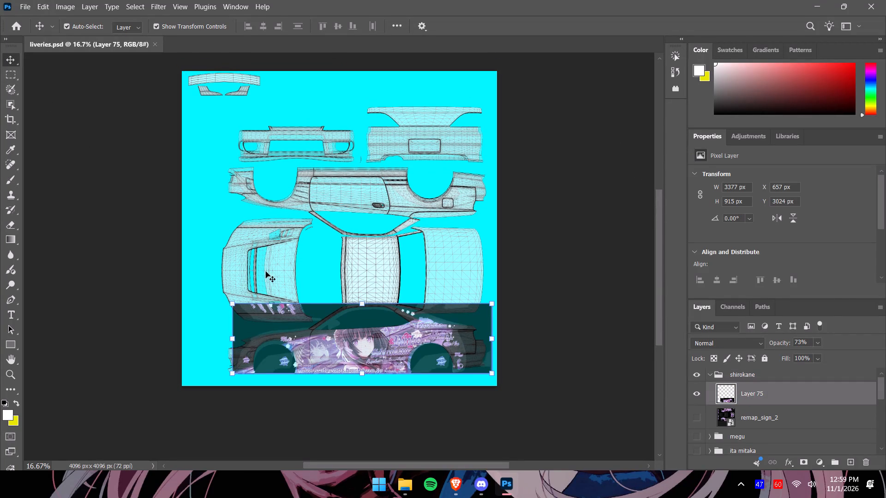
{"action": "scroll", "coordinate": [281, 281], "scroll_direction": "up", "scroll_amount": 6, "text": "alt"}
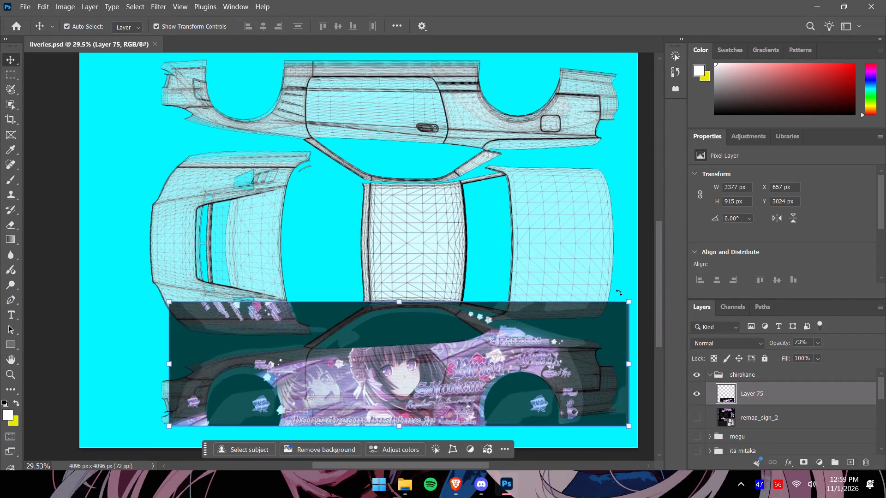
{"action": "left_click_drag", "start_coordinate": [658, 303], "coordinate": [658, 321]}
{"action": "scroll", "coordinate": [371, 320], "scroll_direction": "up", "scroll_amount": 3, "text": "alt"}
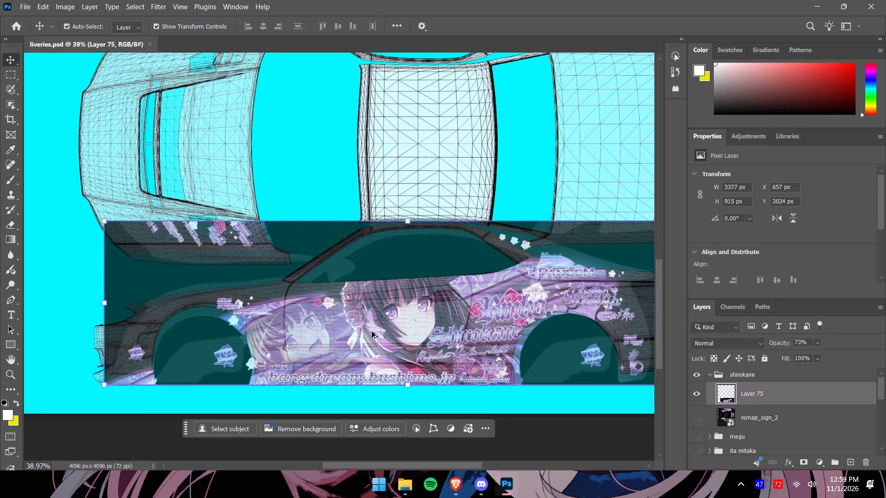
{"action": "scroll", "coordinate": [372, 332], "scroll_direction": "up", "scroll_amount": 4, "text": "alt"}
{"action": "scroll", "coordinate": [372, 332], "scroll_direction": "down", "scroll_amount": 5, "text": "alt"}
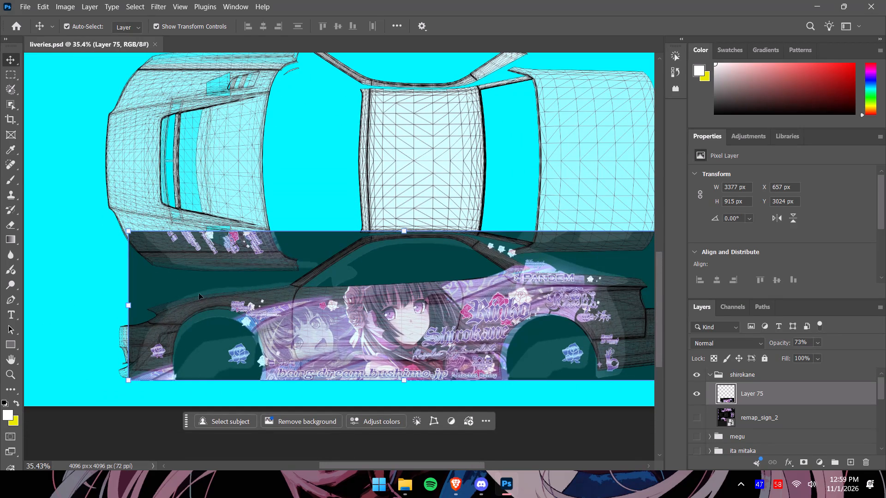
Warp Layer 75 around the front fender, shifting the artwork slightly rearward and upward over the wireframe.
{"action": "left_click", "coordinate": [12, 65]}
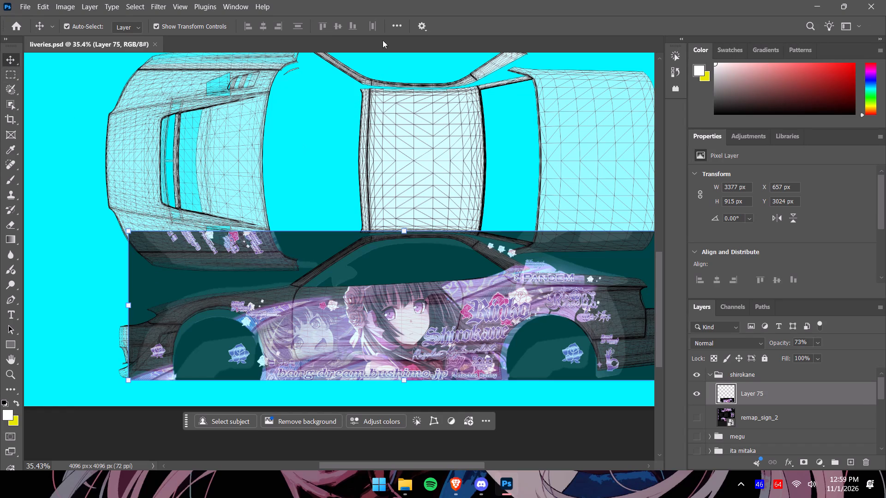
{"action": "left_click", "coordinate": [433, 419]}
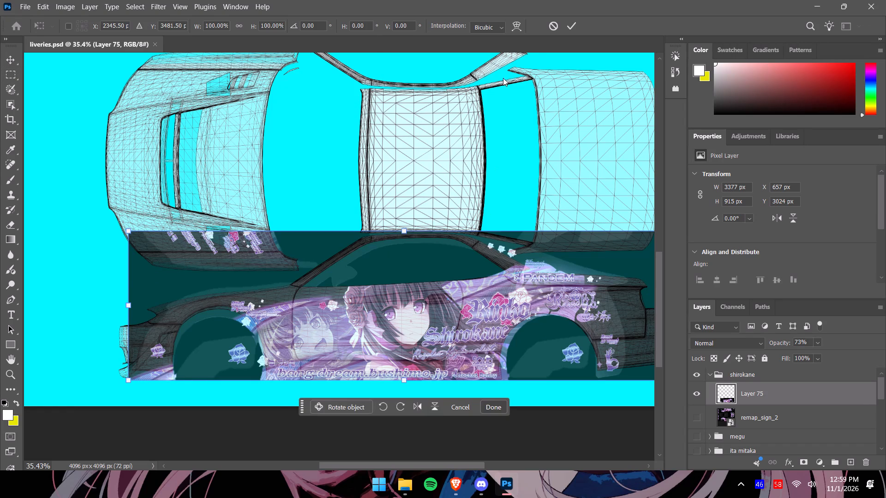
{"action": "left_click", "coordinate": [521, 33]}
{"action": "scroll", "coordinate": [249, 374], "scroll_direction": "up", "scroll_amount": 8, "text": "alt"}
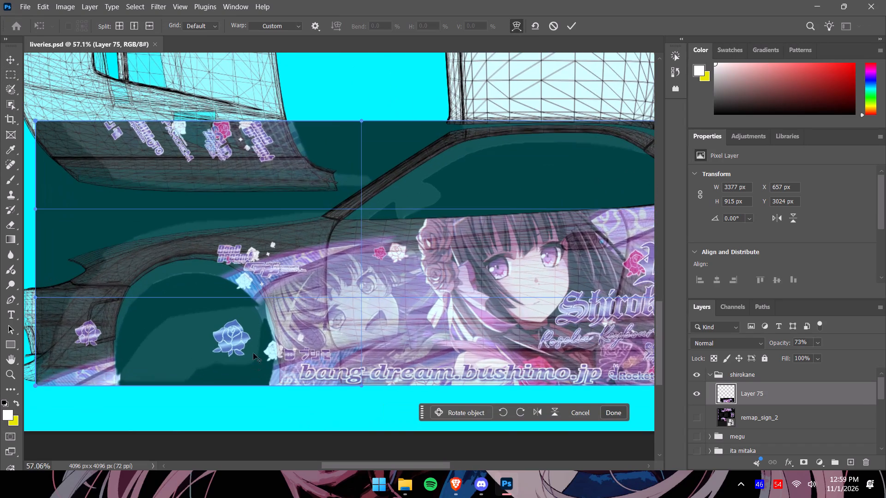
{"action": "scroll", "coordinate": [257, 328], "scroll_direction": "up", "scroll_amount": 1, "text": "alt"}
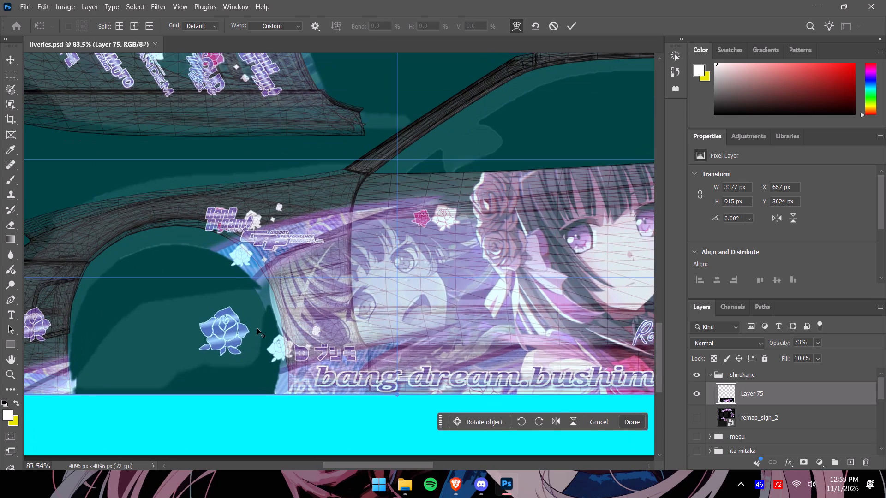
{"action": "scroll", "coordinate": [257, 328], "scroll_direction": "down", "scroll_amount": 2, "text": "alt"}
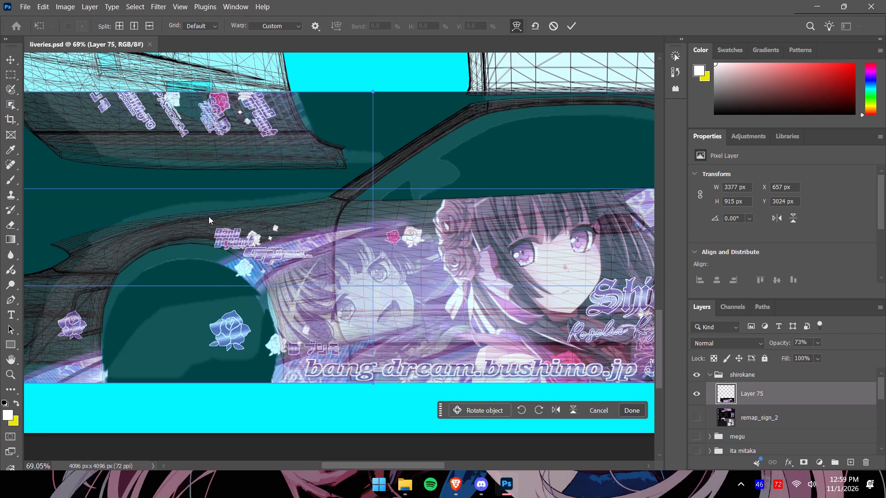
{"action": "left_click_drag", "start_coordinate": [196, 188], "coordinate": [197, 183]}
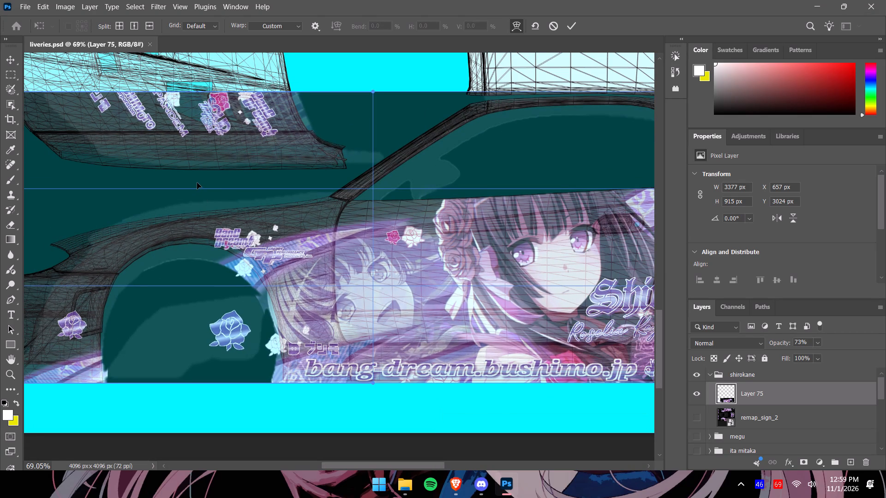
{"action": "left_click_drag", "start_coordinate": [197, 183], "coordinate": [200, 184]}
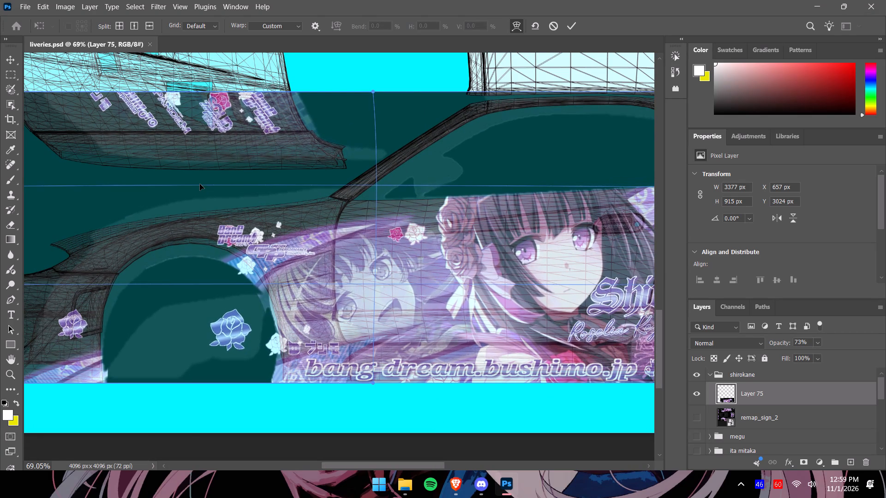
{"action": "left_click_drag", "start_coordinate": [200, 184], "coordinate": [201, 185]}
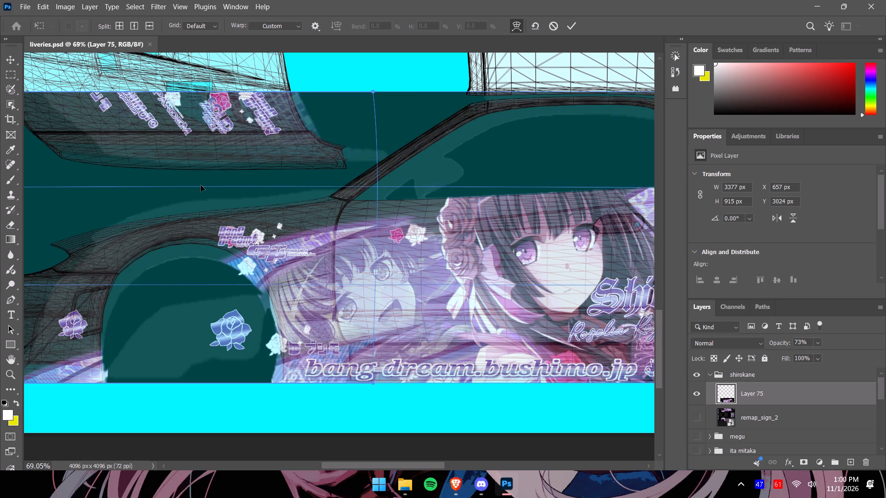
{"action": "left_click_drag", "start_coordinate": [201, 185], "coordinate": [203, 184]}
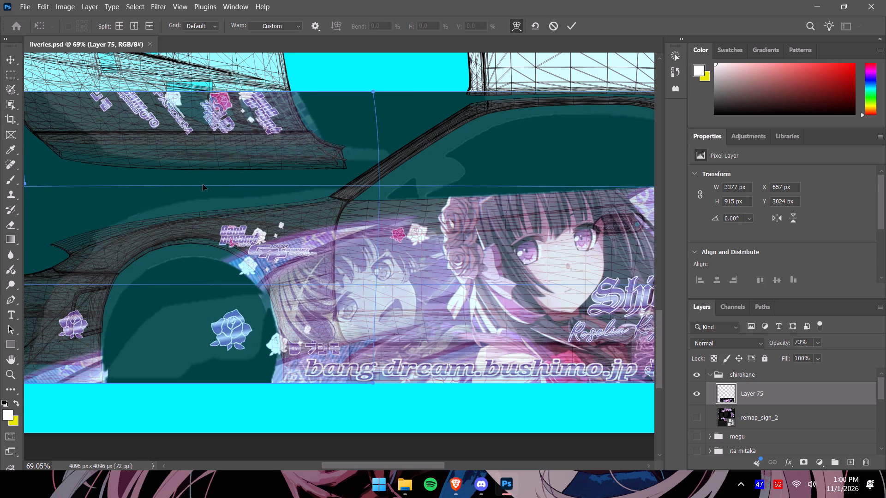
{"action": "left_click_drag", "start_coordinate": [203, 184], "coordinate": [205, 184]}
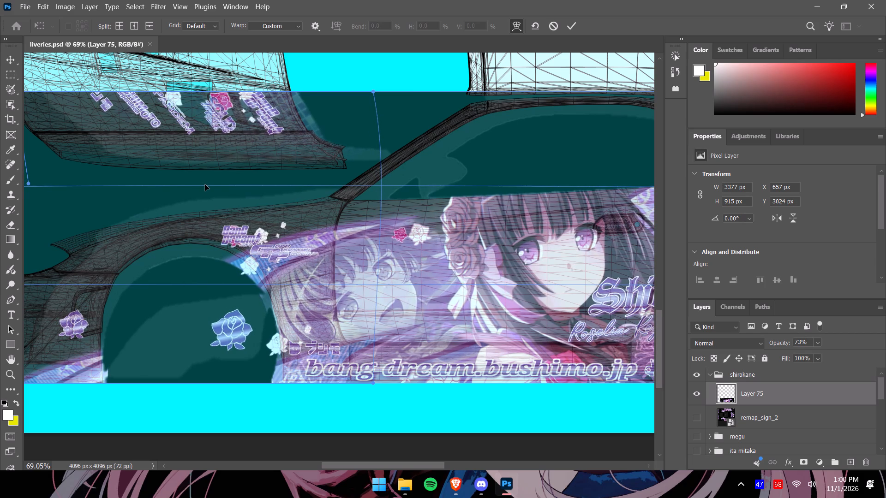
{"action": "left_click_drag", "start_coordinate": [205, 184], "coordinate": [206, 182]}
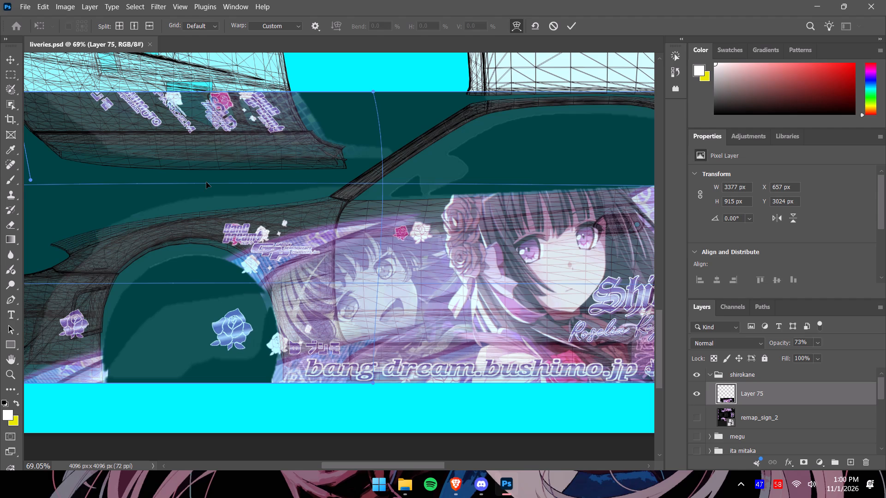
{"action": "left_click_drag", "start_coordinate": [206, 182], "coordinate": [207, 182]}
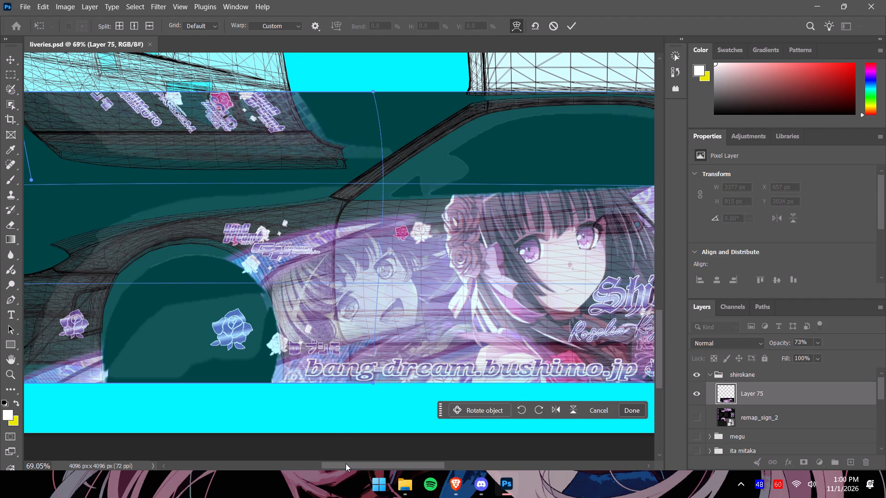
Warp the artwork near the rear pillar slightly forward and lower the upper-edge warp point above it.
{"action": "left_click_drag", "start_coordinate": [346, 463], "coordinate": [417, 462]}
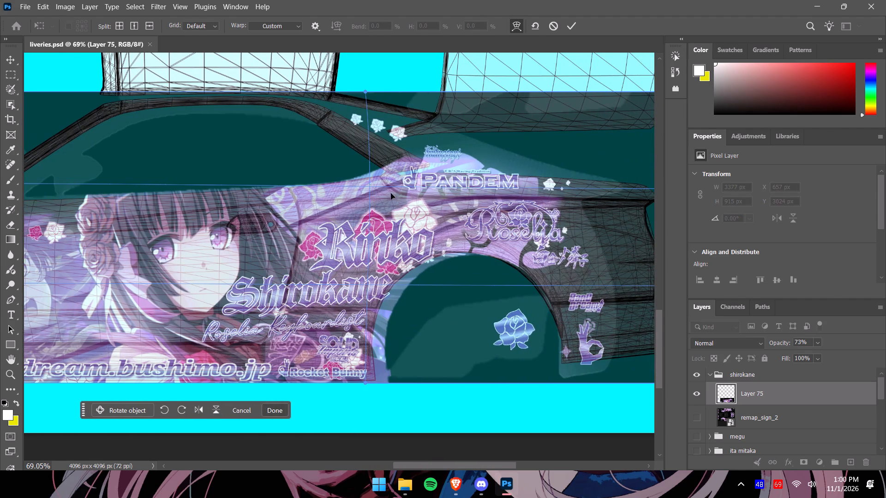
{"action": "left_click_drag", "start_coordinate": [370, 187], "coordinate": [365, 188]}
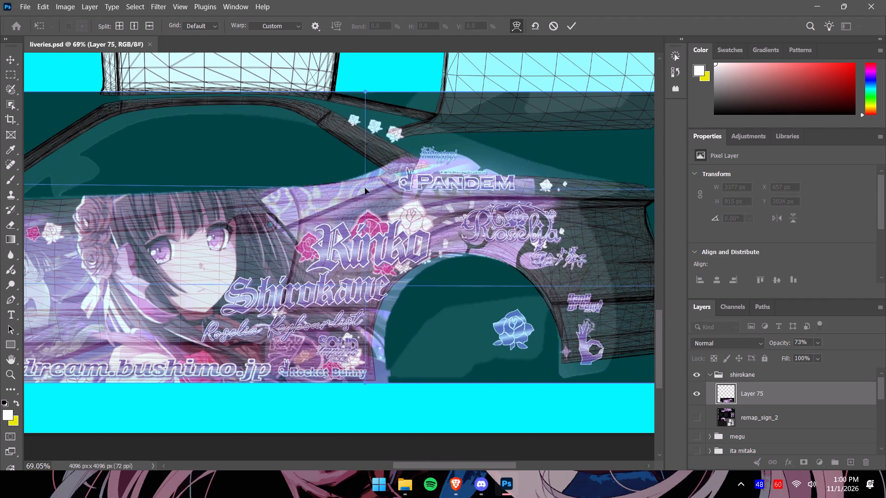
{"action": "left_click_drag", "start_coordinate": [365, 188], "coordinate": [363, 188]}
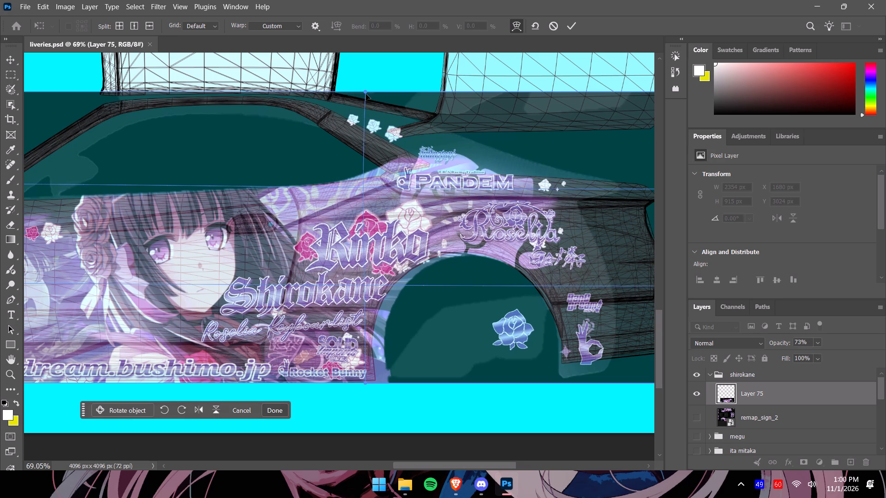
{"action": "left_click_drag", "start_coordinate": [365, 93], "coordinate": [367, 103]}
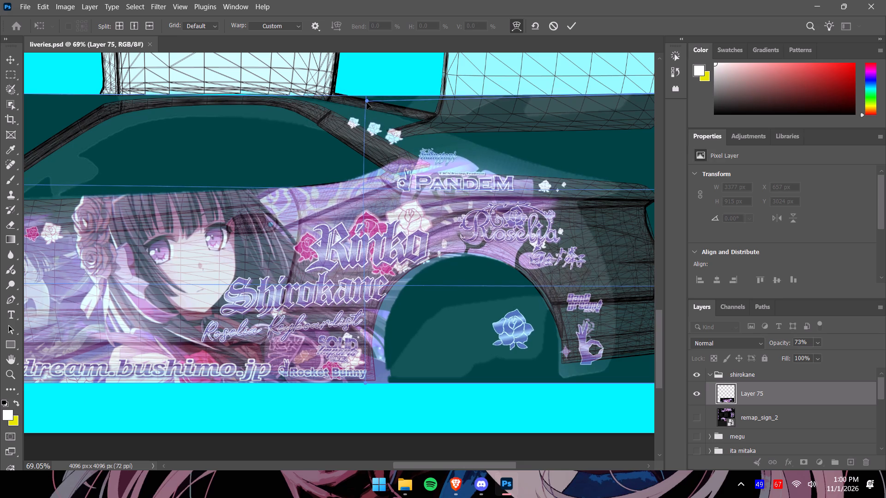
{"action": "left_click_drag", "start_coordinate": [367, 103], "coordinate": [366, 110]}
Pull the warp's upper rear corner inward and down to about X 3990 px, Y 3105 px.
{"action": "left_click_drag", "start_coordinate": [395, 464], "coordinate": [414, 461]}
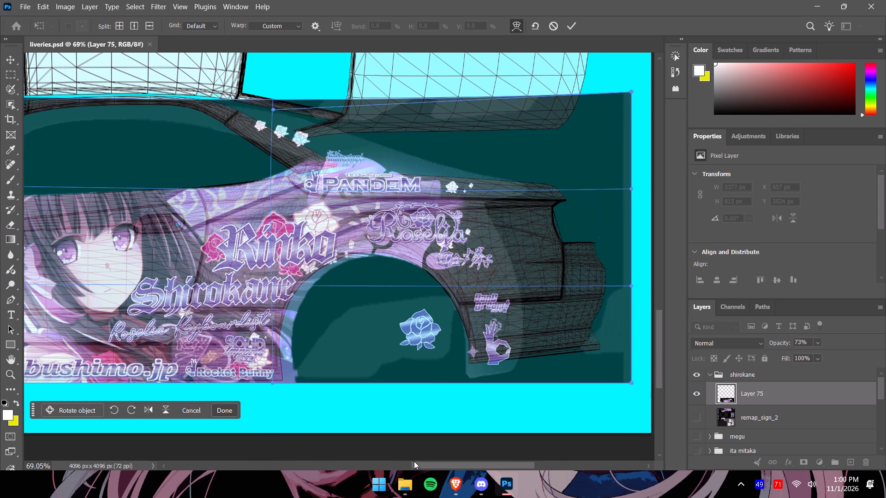
{"action": "left_click_drag", "start_coordinate": [414, 461], "coordinate": [419, 458]}
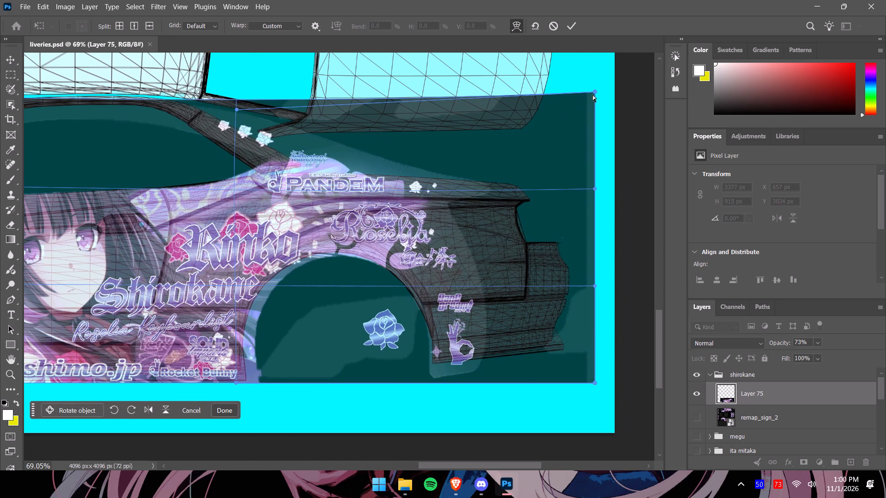
{"action": "left_click_drag", "start_coordinate": [594, 94], "coordinate": [593, 106]}
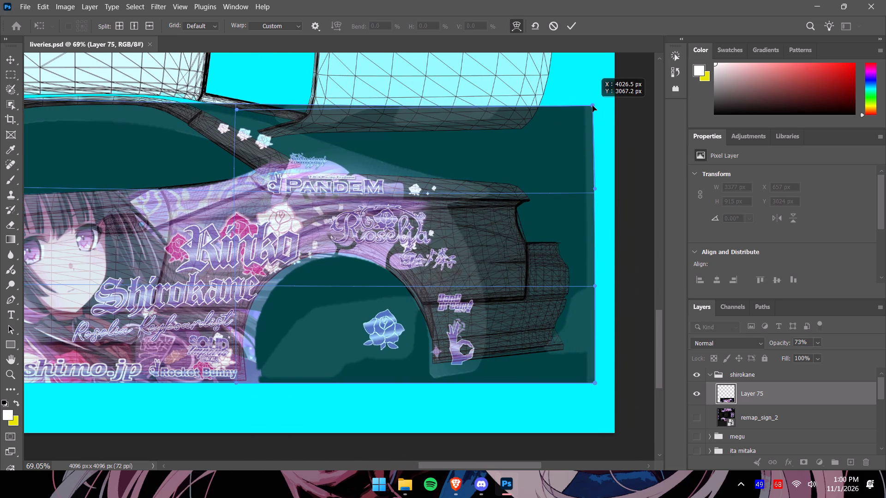
{"action": "left_click_drag", "start_coordinate": [593, 106], "coordinate": [581, 114]}
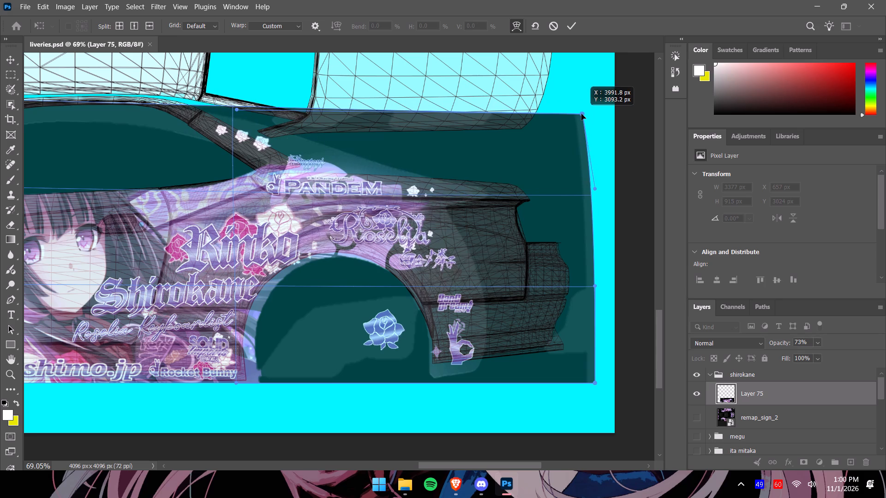
{"action": "left_click_drag", "start_coordinate": [581, 114], "coordinate": [579, 118]}
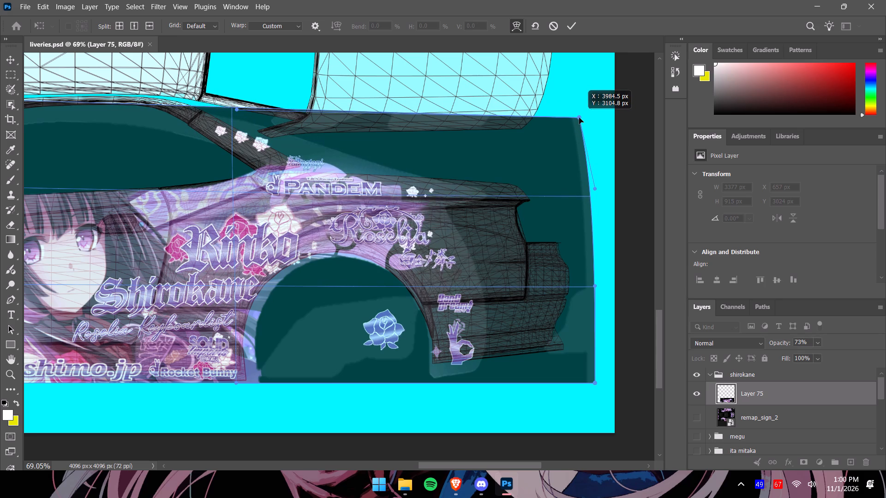
{"action": "left_click_drag", "start_coordinate": [579, 118], "coordinate": [581, 118]}
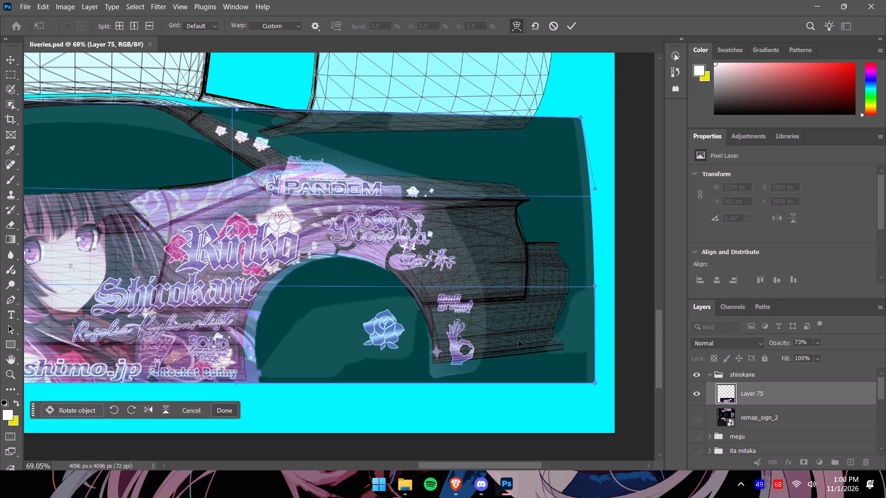
Check the warped artwork along the whole car side and apply the warp to Layer 75.
{"action": "left_click_drag", "start_coordinate": [499, 466], "coordinate": [462, 458]}
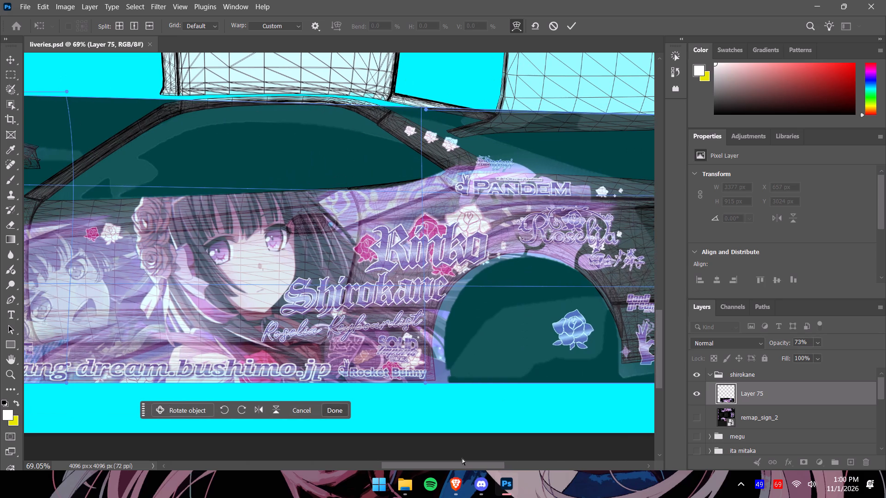
{"action": "left_click_drag", "start_coordinate": [462, 458], "coordinate": [425, 450]}
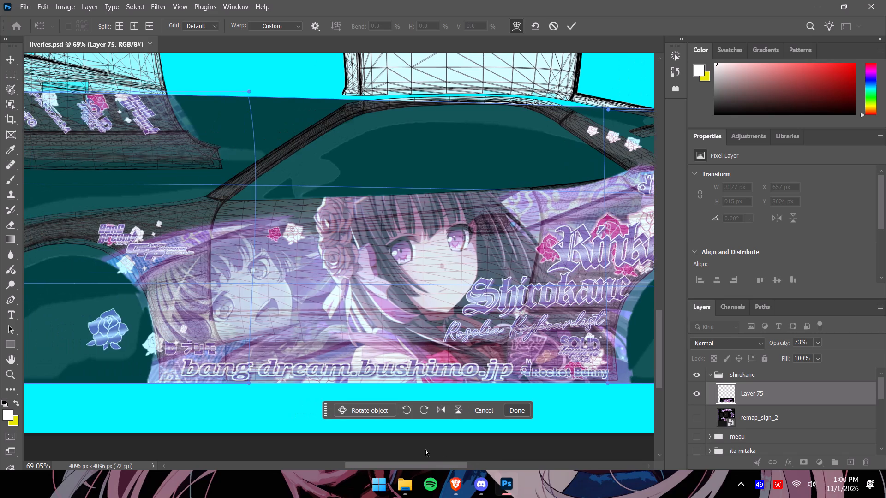
{"action": "left_click_drag", "start_coordinate": [425, 450], "coordinate": [427, 450]}
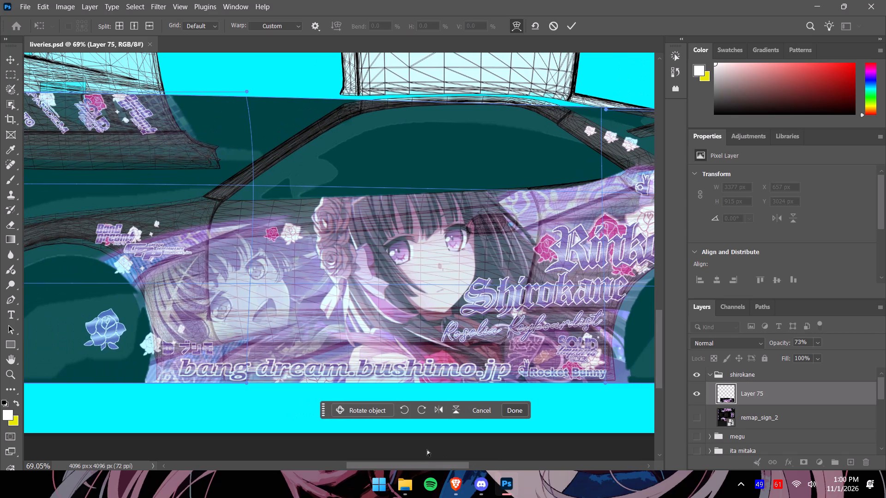
{"action": "left_click_drag", "start_coordinate": [427, 450], "coordinate": [429, 450]}
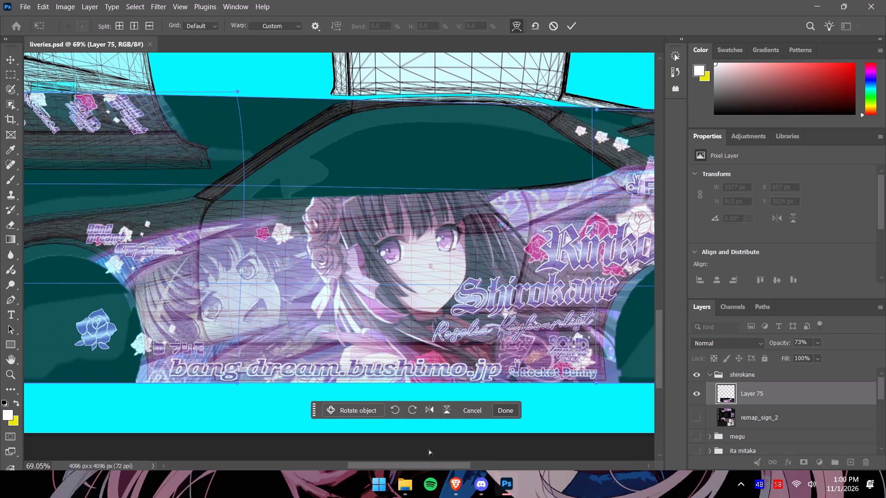
{"action": "left_click_drag", "start_coordinate": [429, 450], "coordinate": [363, 461]}
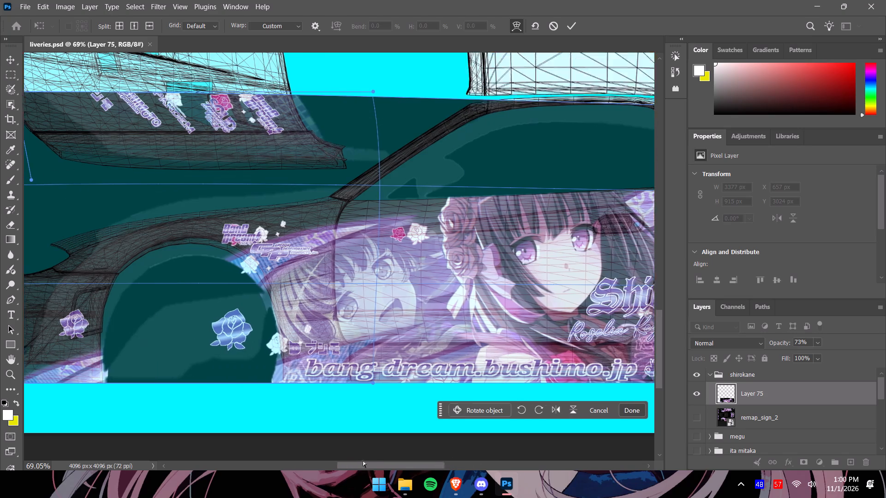
{"action": "left_click_drag", "start_coordinate": [363, 461], "coordinate": [445, 459]}
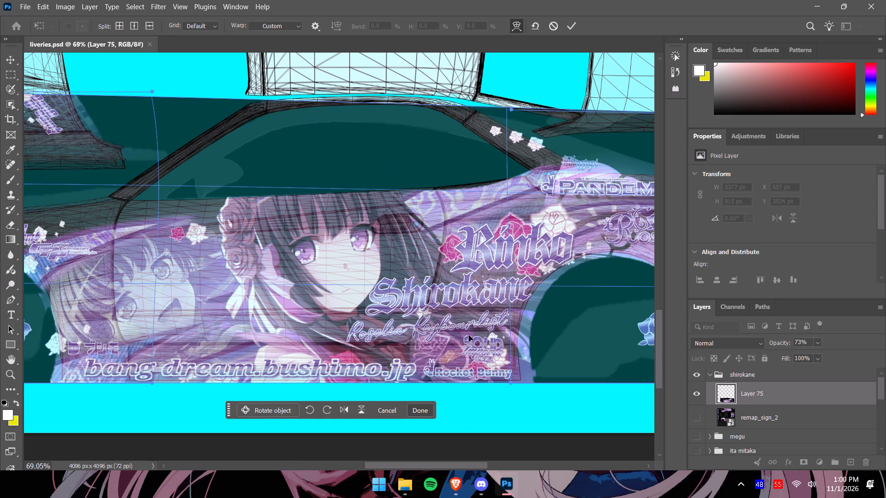
{"action": "scroll", "coordinate": [468, 335], "scroll_direction": "down", "scroll_amount": 4, "text": "alt"}
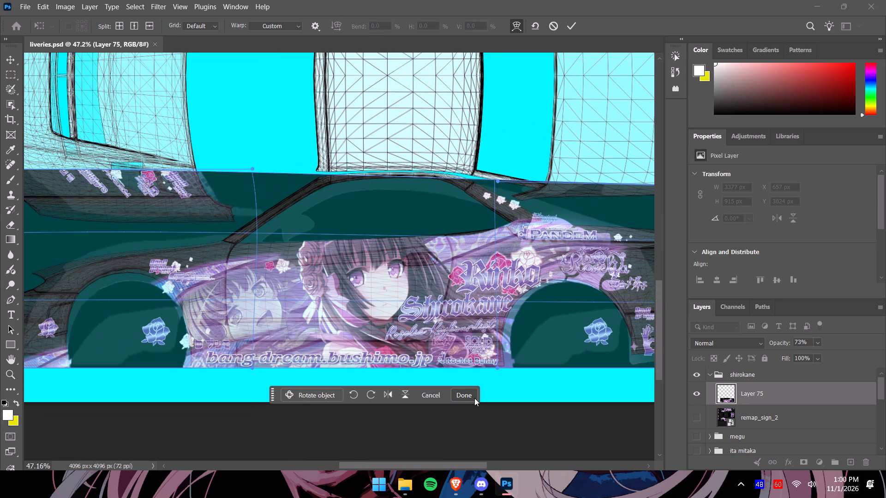
{"action": "left_click", "coordinate": [474, 398]}
{"action": "scroll", "coordinate": [540, 378], "scroll_direction": "down", "scroll_amount": 3, "text": "alt"}
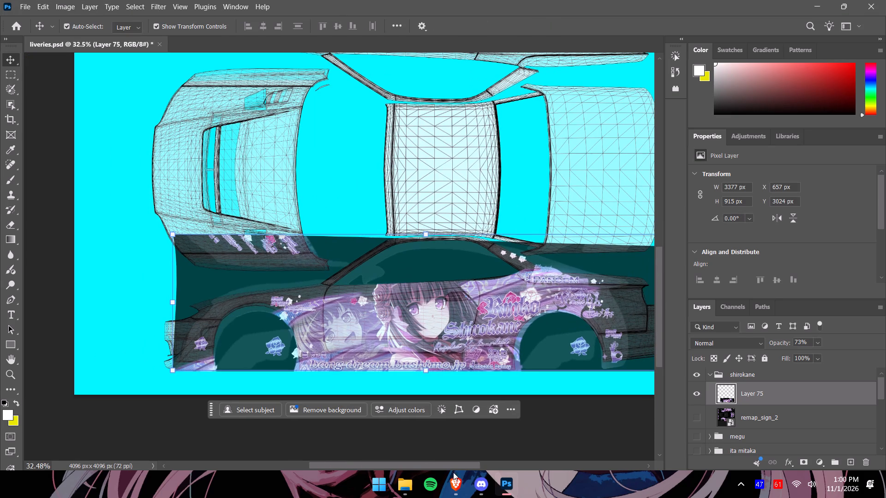
Compare the warped Layer 75 with the original side artwork by temporarily showing the remap_sign_2 layer.
{"action": "left_click_drag", "start_coordinate": [447, 462], "coordinate": [474, 463]}
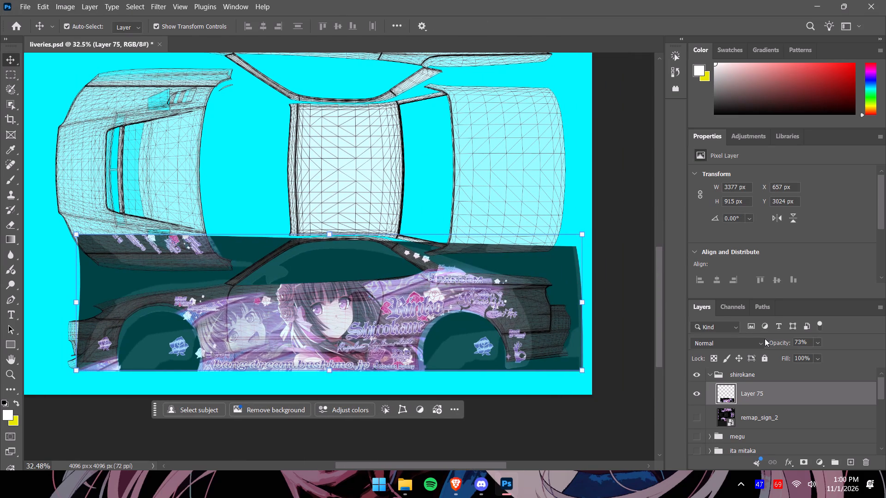
{"action": "left_click", "coordinate": [626, 416]}
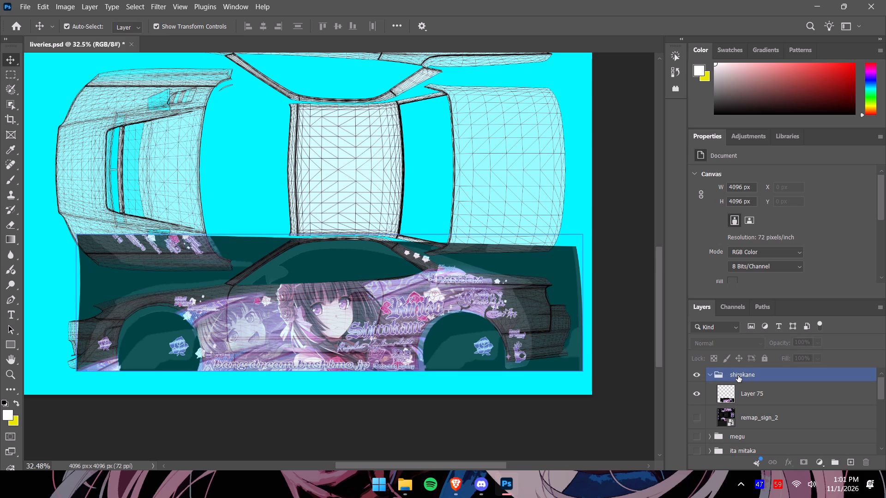
{"action": "left_click", "coordinate": [751, 419]}
{"action": "left_click", "coordinate": [695, 416]}
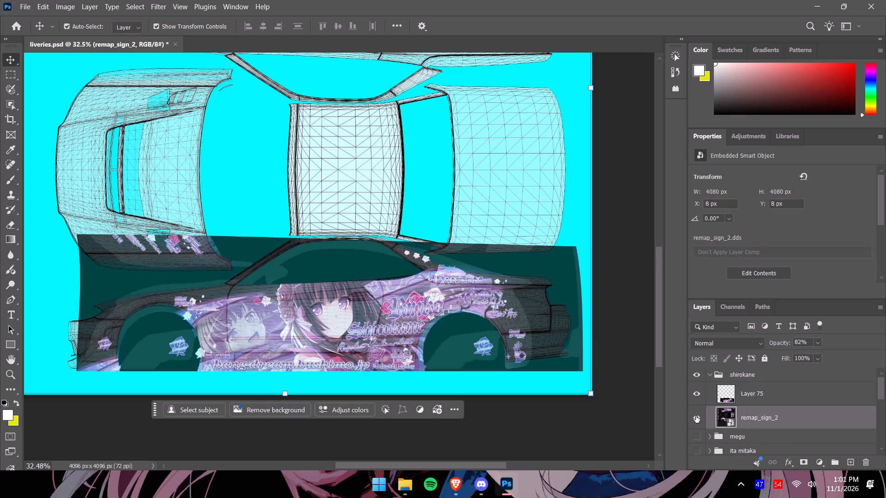
{"action": "left_click_drag", "start_coordinate": [659, 320], "coordinate": [654, 284]}
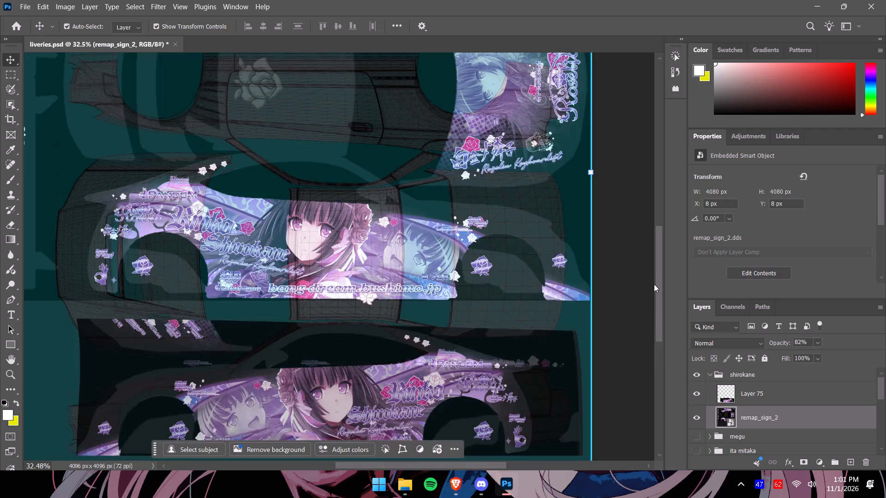
{"action": "left_click_drag", "start_coordinate": [654, 284], "coordinate": [649, 279]}
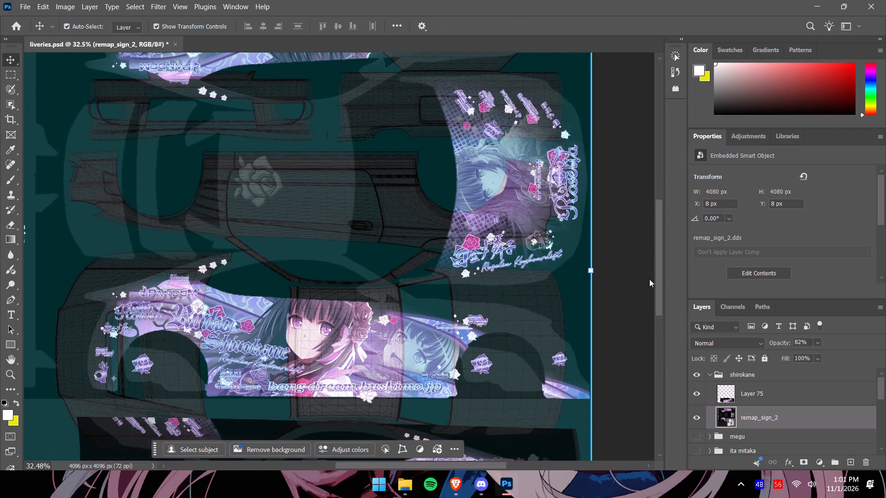
{"action": "left_click_drag", "start_coordinate": [649, 279], "coordinate": [656, 318]}
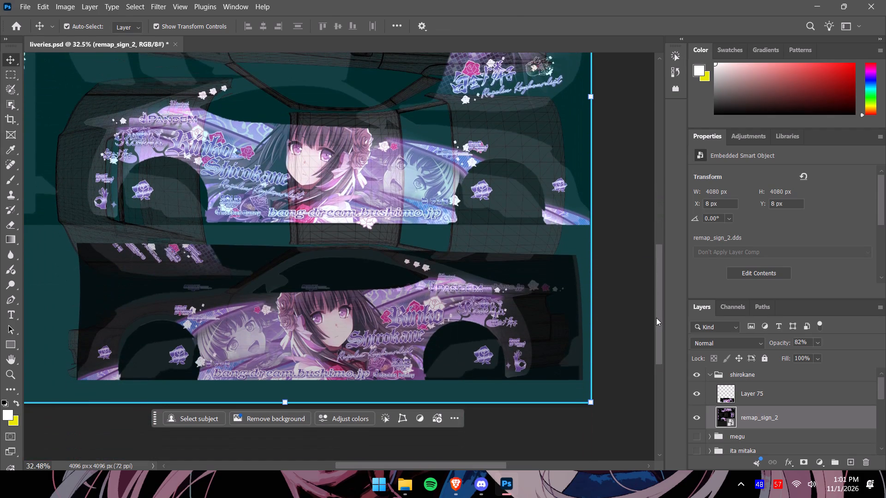
{"action": "left_click_drag", "start_coordinate": [656, 318], "coordinate": [650, 300]}
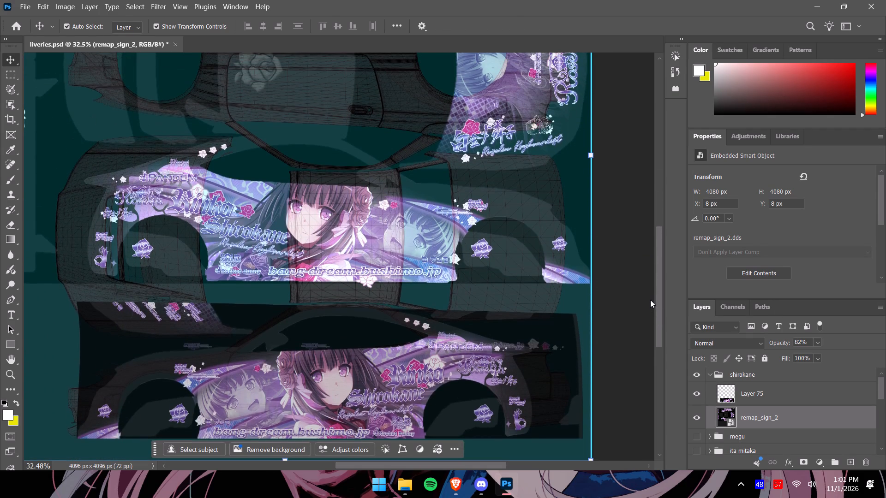
{"action": "left_click_drag", "start_coordinate": [650, 300], "coordinate": [651, 296]}
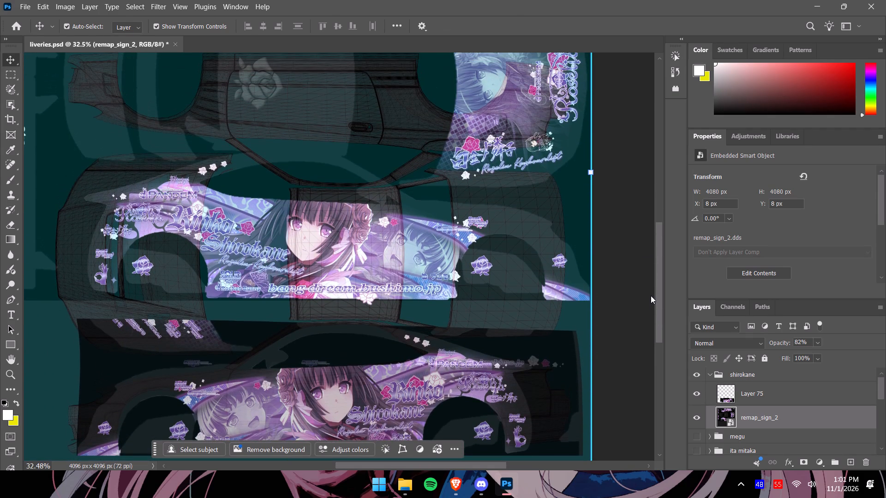
{"action": "left_click_drag", "start_coordinate": [651, 296], "coordinate": [655, 293]}
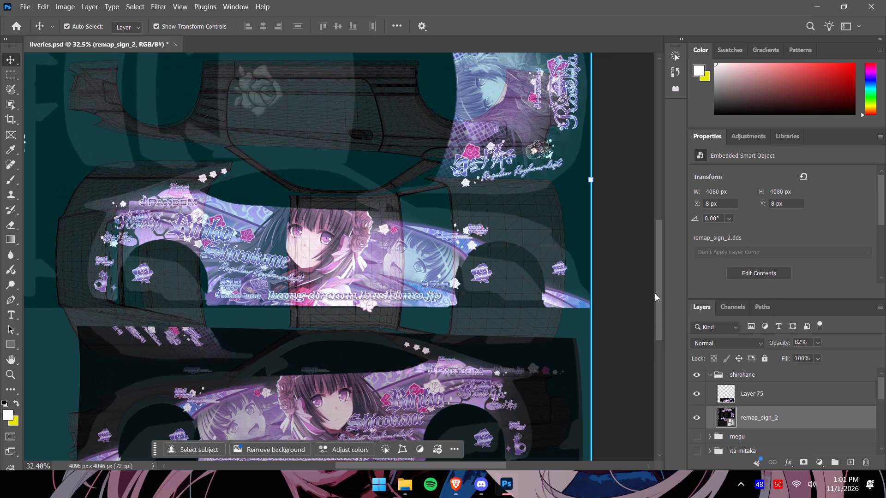
{"action": "left_click_drag", "start_coordinate": [655, 293], "coordinate": [658, 290]}
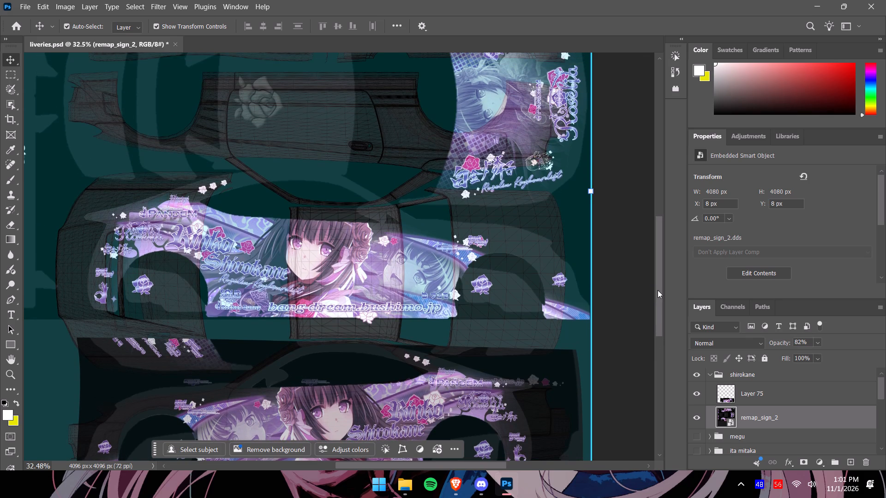
{"action": "left_click_drag", "start_coordinate": [658, 290], "coordinate": [658, 290]}
{"action": "left_click_drag", "start_coordinate": [658, 290], "coordinate": [658, 287]}
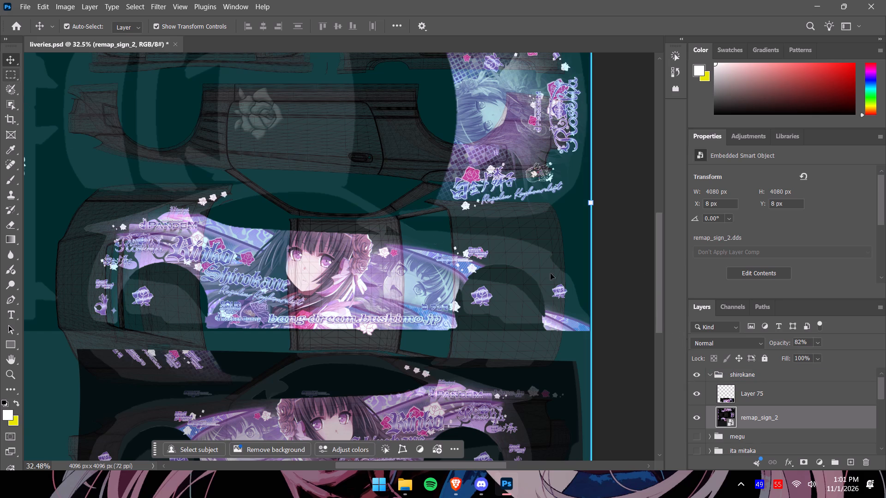
{"action": "left_click", "coordinate": [697, 413]}
Set Layer 75 to 100% opacity and copy its whole car side artwork onto a new layer.
{"action": "left_click", "coordinate": [754, 394]}
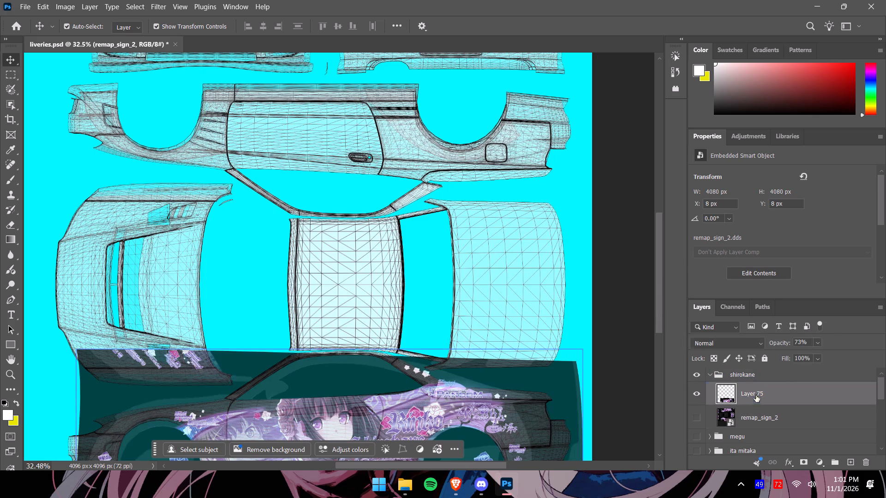
{"action": "left_click", "coordinate": [817, 341]}
{"action": "left_click_drag", "start_coordinate": [827, 356], "coordinate": [885, 359]}
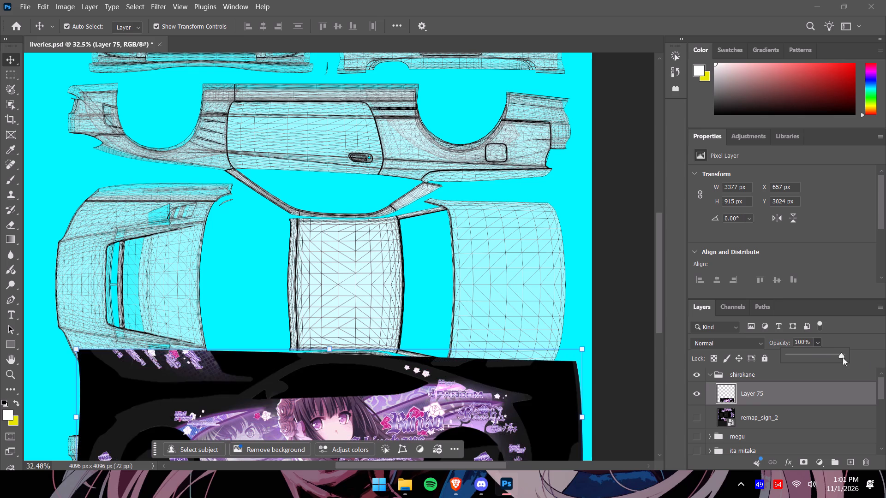
{"action": "left_click_drag", "start_coordinate": [660, 302], "coordinate": [659, 332]}
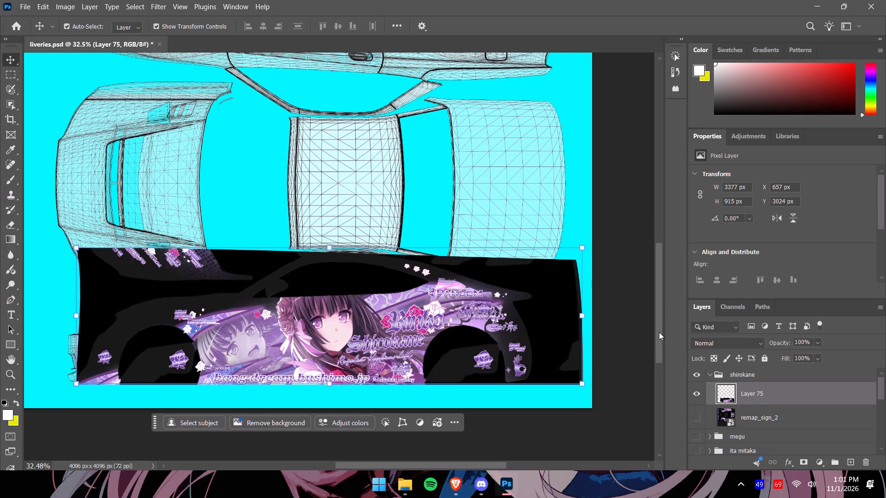
{"action": "left_click", "coordinate": [12, 72]}
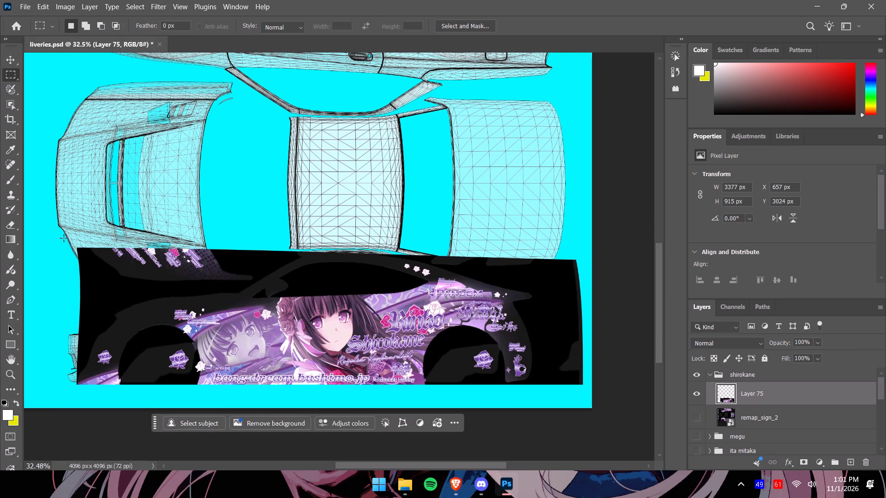
{"action": "left_click_drag", "start_coordinate": [60, 238], "coordinate": [593, 407]}
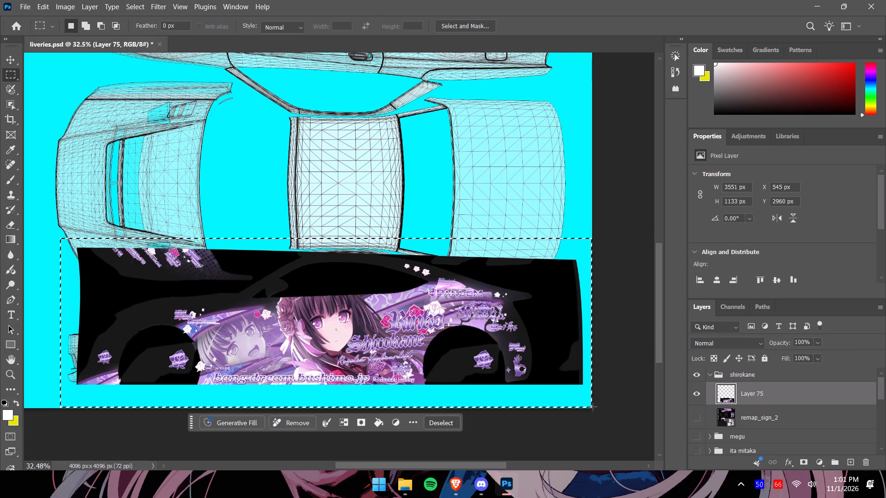
{"action": "key", "text": "ctrl+c"}
{"action": "key", "text": "ctrl+v"}
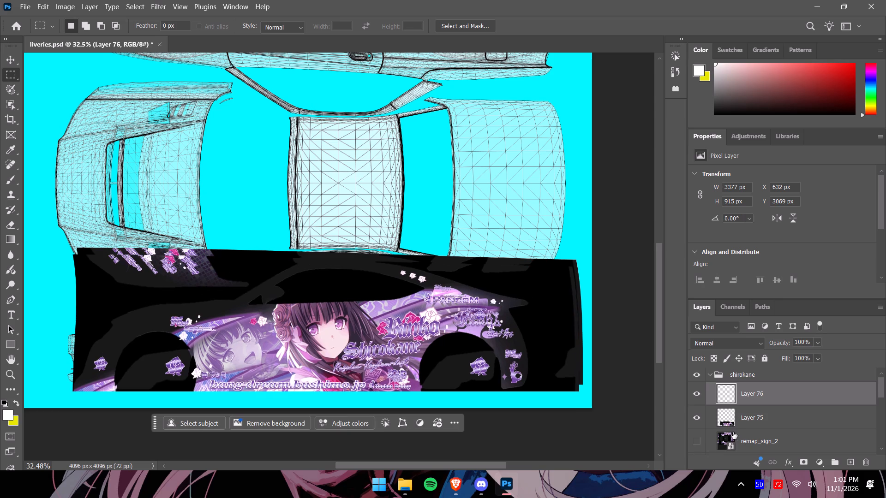
{"action": "left_click", "coordinate": [697, 420]}
{"action": "left_click", "coordinate": [697, 420]}
Move the copied artwork, Layer 76, up over the opposite car side wireframe, to about X 574 px, Y 1072 px.
{"action": "left_click", "coordinate": [6, 60]}
{"action": "left_click", "coordinate": [760, 396]}
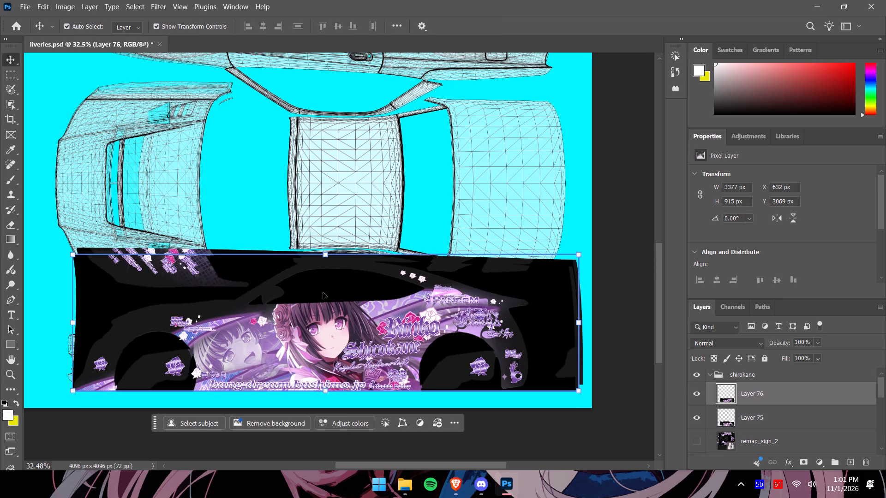
{"action": "left_click_drag", "start_coordinate": [333, 306], "coordinate": [335, 157]}
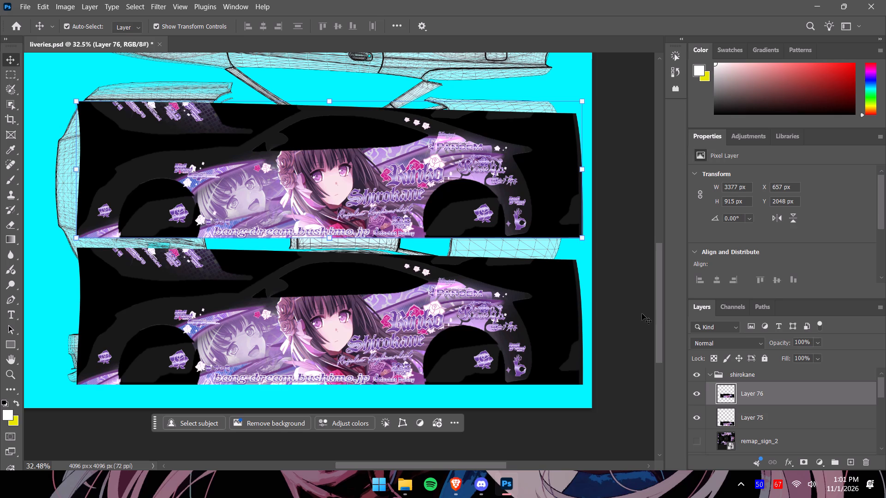
{"action": "left_click_drag", "start_coordinate": [659, 318], "coordinate": [654, 268]}
{"action": "left_click_drag", "start_coordinate": [437, 328], "coordinate": [424, 229]}
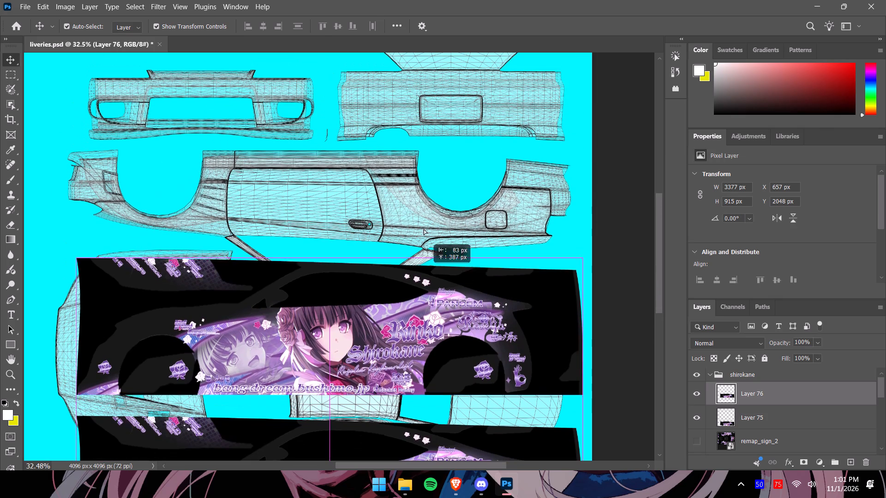
{"action": "left_click_drag", "start_coordinate": [424, 229], "coordinate": [423, 180]}
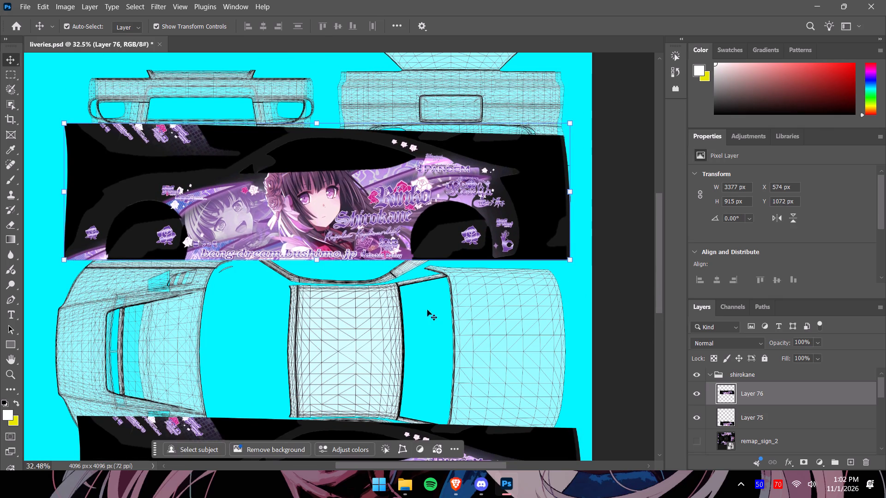
Reduce Layer 76's opacity to 82% so the wireframe shows through.
{"action": "left_click", "coordinate": [821, 341]}
{"action": "left_click_drag", "start_coordinate": [826, 355], "coordinate": [815, 355]}
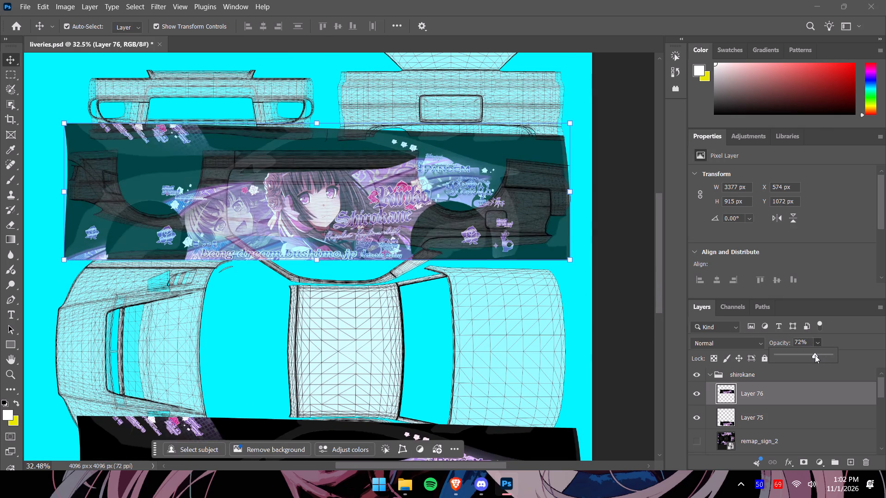
{"action": "left_click_drag", "start_coordinate": [815, 355], "coordinate": [820, 355]}
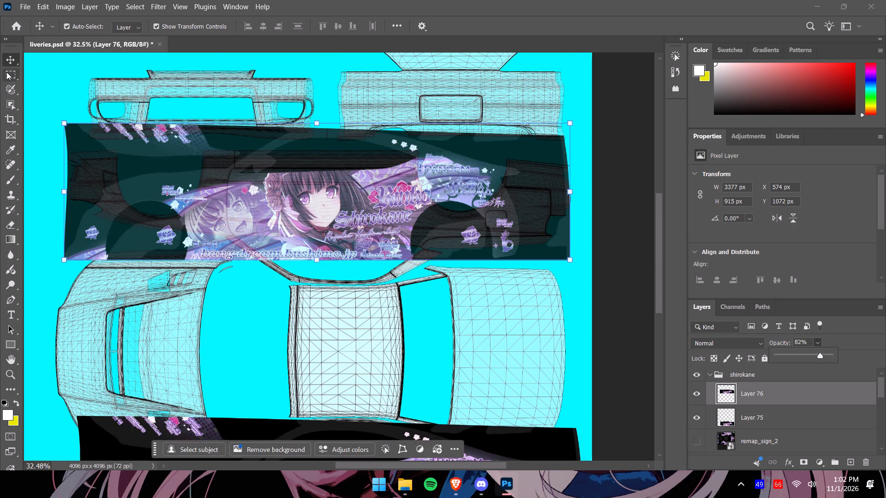
Flip Layer 76 vertically and move it down onto the upper side wireframe, horizontally aligned with Layer 75, centred at about Y 1711 px.
{"action": "left_click", "coordinate": [401, 446]}
{"action": "left_click", "coordinate": [341, 289]}
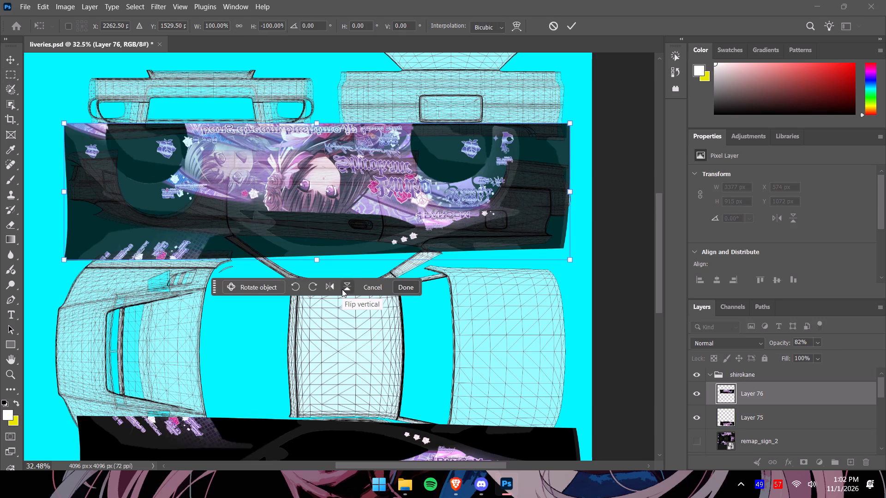
{"action": "left_click_drag", "start_coordinate": [341, 179], "coordinate": [347, 191]}
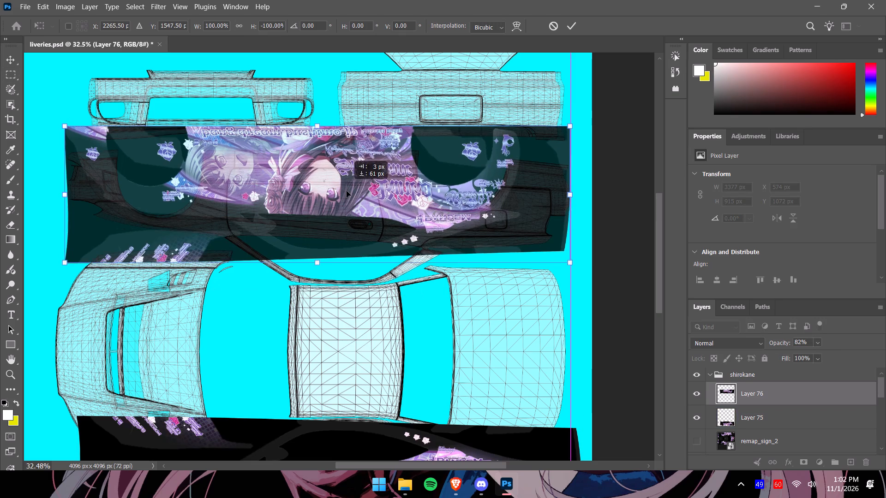
{"action": "left_click_drag", "start_coordinate": [347, 191], "coordinate": [347, 205]}
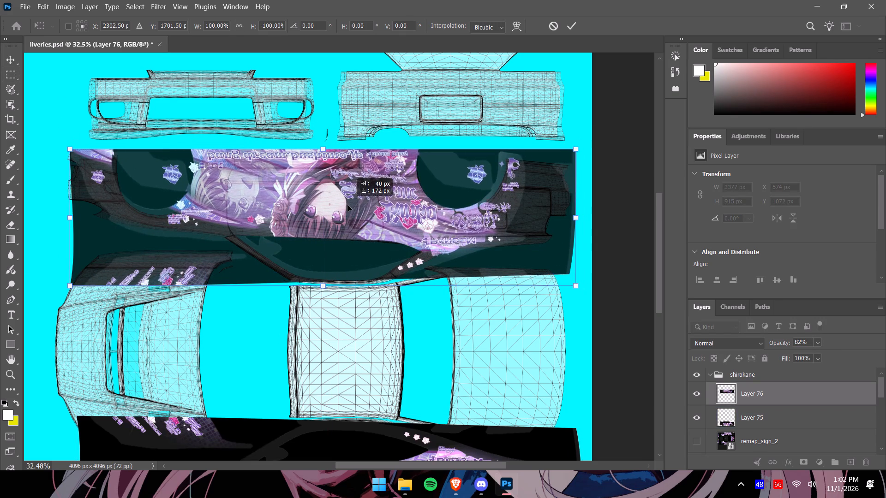
{"action": "left_click_drag", "start_coordinate": [347, 205], "coordinate": [349, 207]}
Apply the Layer 76 transform and set Layer 75's opacity to 82%.
{"action": "left_click_drag", "start_coordinate": [660, 285], "coordinate": [664, 313]}
{"action": "left_click", "coordinate": [756, 414]}
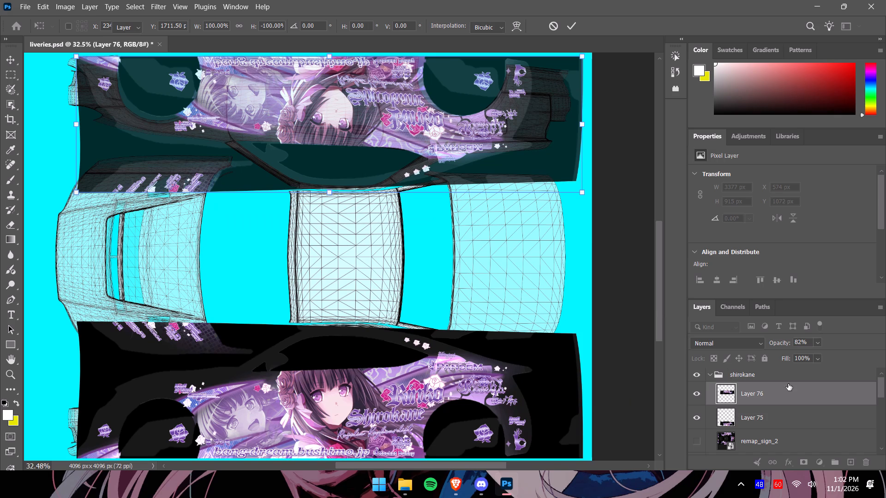
{"action": "left_click", "coordinate": [814, 342]}
{"action": "left_click", "coordinate": [823, 356]}
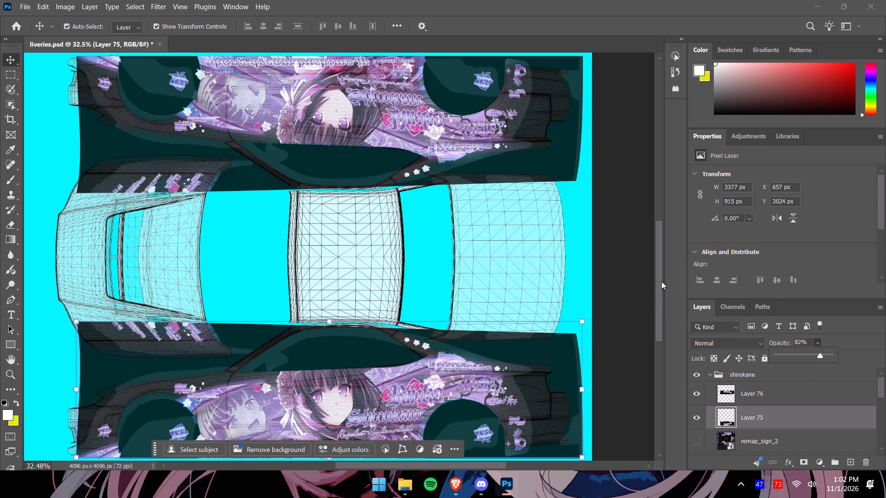
Check the placement of both side artworks against the car body wireframe.
{"action": "left_click_drag", "start_coordinate": [661, 281], "coordinate": [662, 281]}
{"action": "left_click_drag", "start_coordinate": [662, 281], "coordinate": [653, 258]}
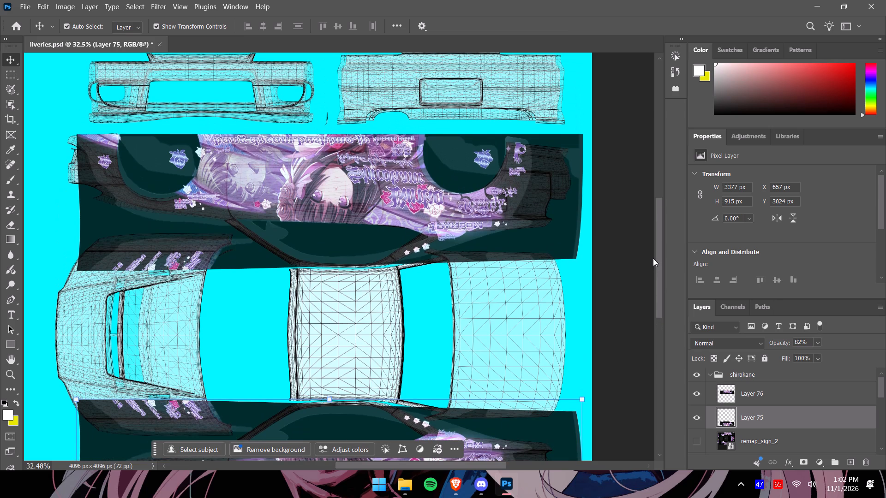
{"action": "left_click_drag", "start_coordinate": [653, 258], "coordinate": [655, 249]}
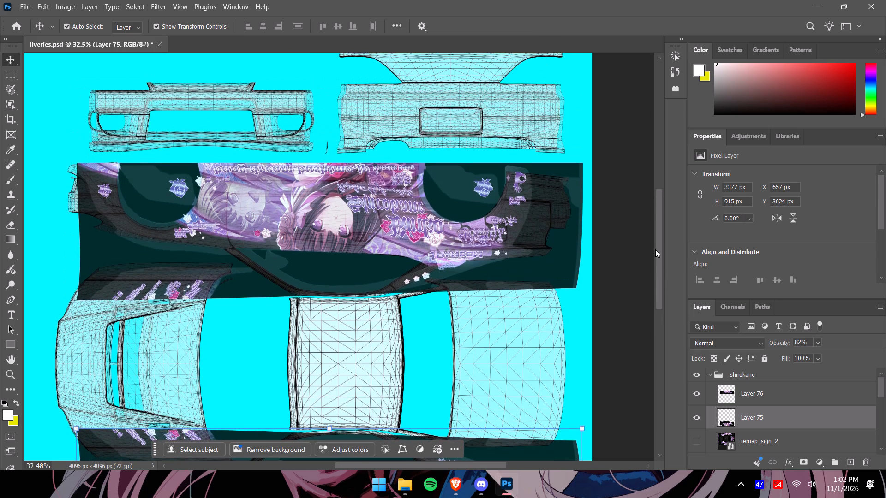
{"action": "left_click_drag", "start_coordinate": [655, 249], "coordinate": [661, 267]}
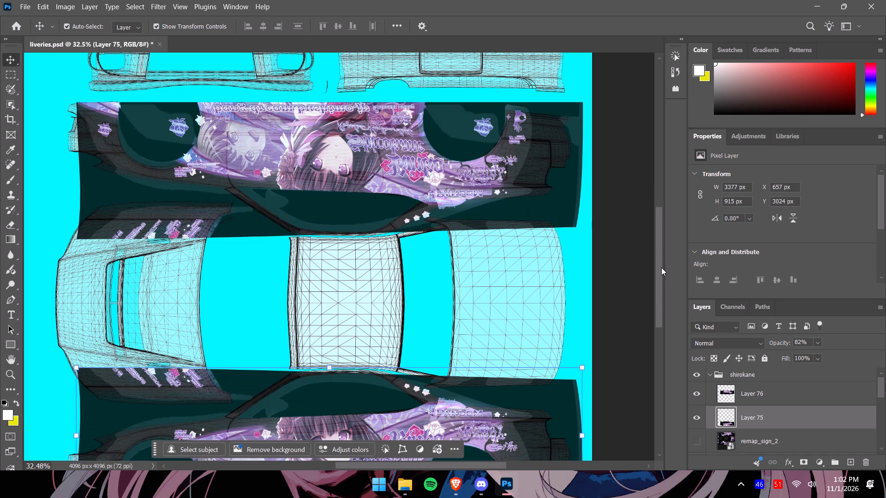
{"action": "left_click_drag", "start_coordinate": [661, 267], "coordinate": [655, 249]}
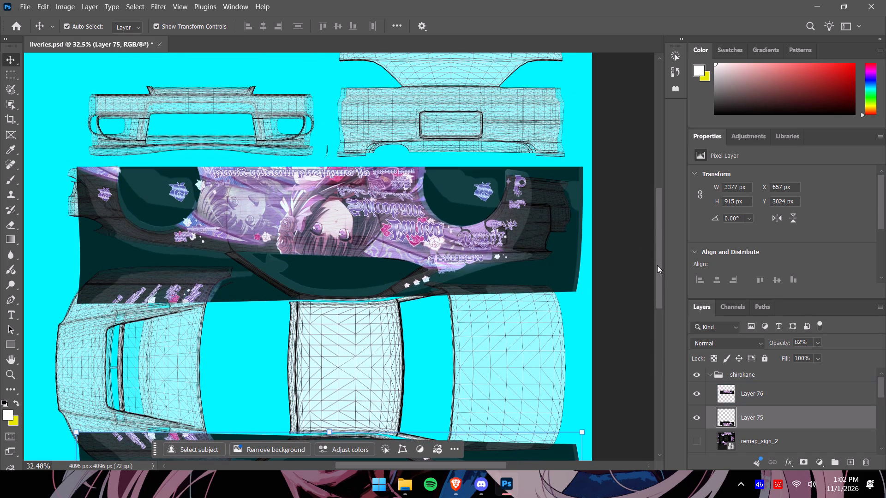
Set the opacity of Layer 76, the upper side artwork, to 100%.
{"action": "left_click_drag", "start_coordinate": [657, 265], "coordinate": [657, 256]}
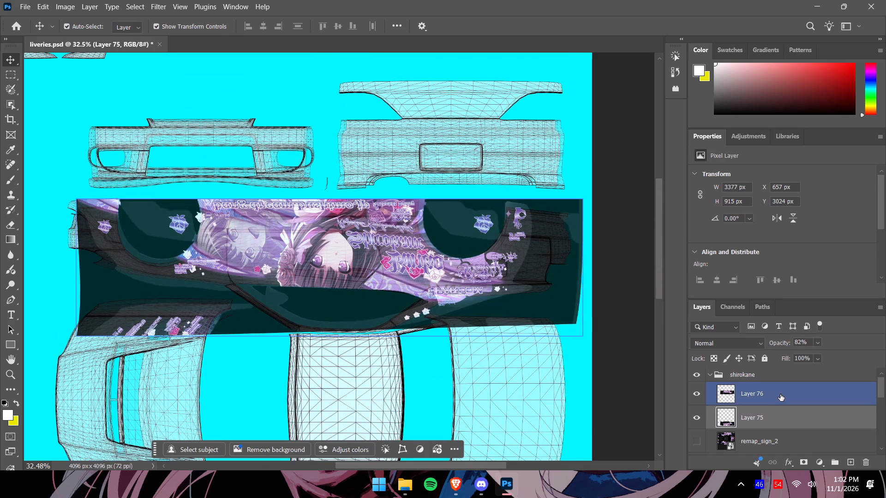
{"action": "left_click", "coordinate": [780, 394]}
{"action": "left_click_drag", "start_coordinate": [659, 289], "coordinate": [664, 303]}
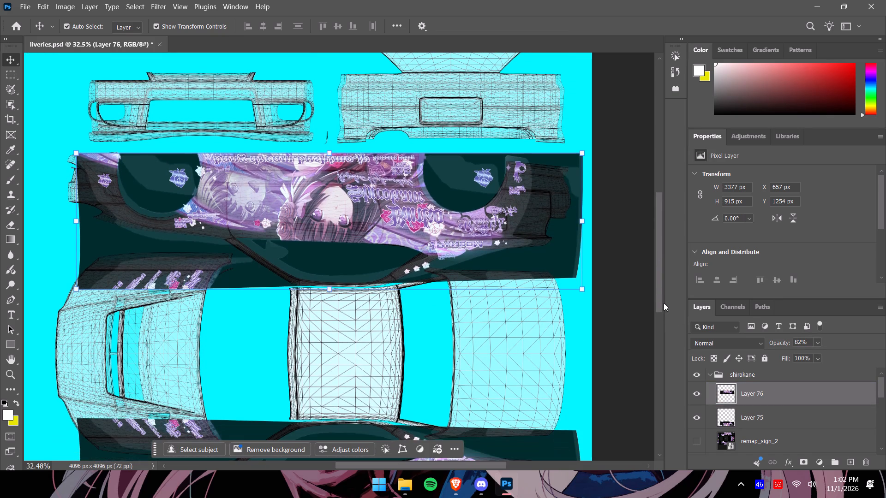
{"action": "left_click_drag", "start_coordinate": [664, 303], "coordinate": [681, 347]}
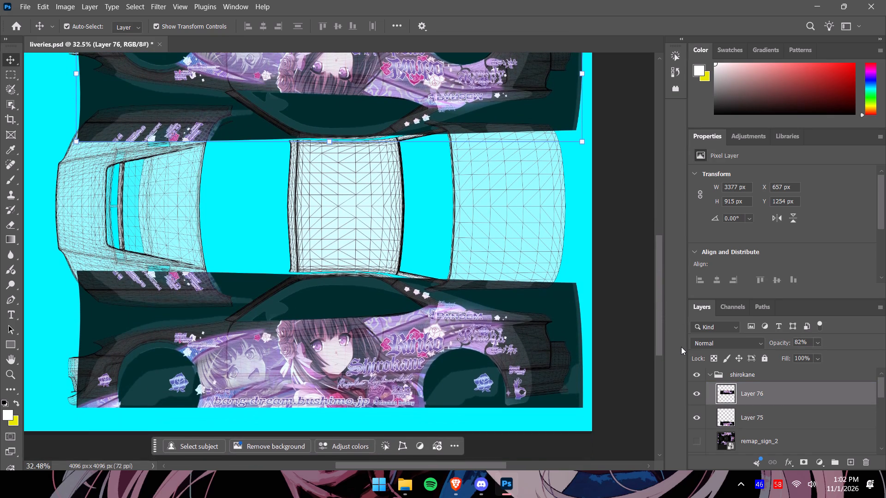
{"action": "left_click_drag", "start_coordinate": [681, 347], "coordinate": [686, 352]}
{"action": "left_click", "coordinate": [818, 345]}
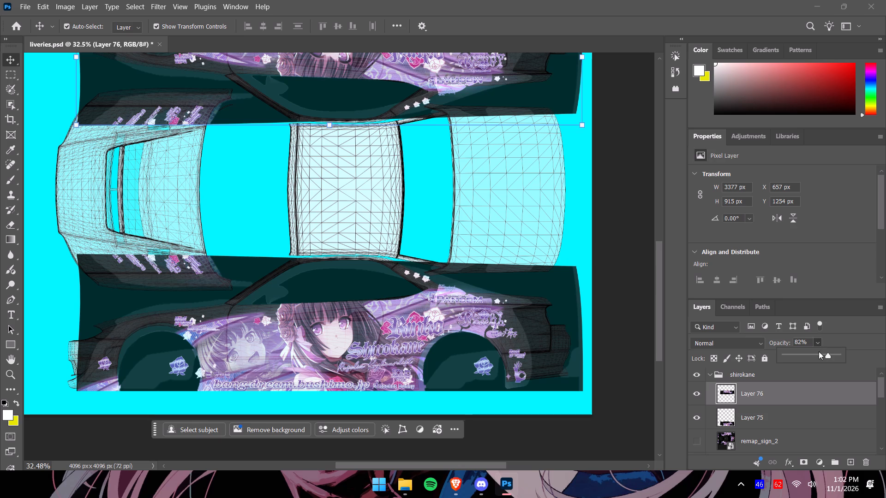
{"action": "left_click_drag", "start_coordinate": [828, 356], "coordinate": [850, 361]}
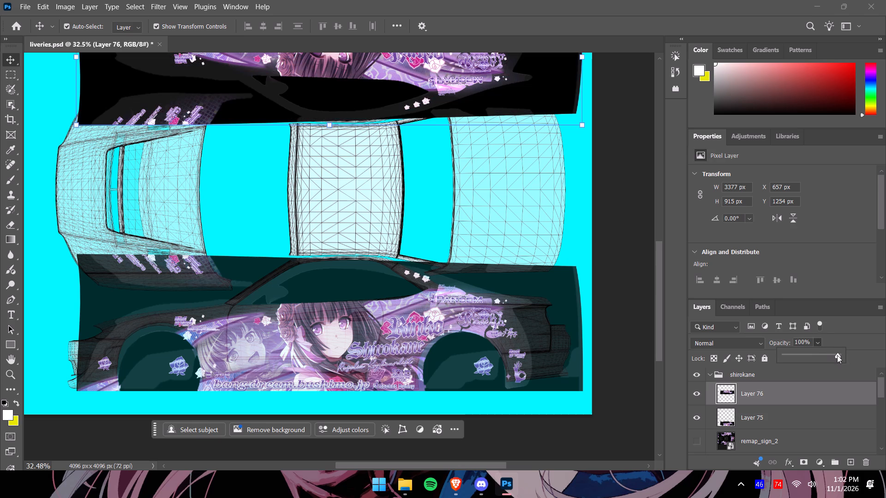
{"action": "left_click", "coordinate": [821, 391]}
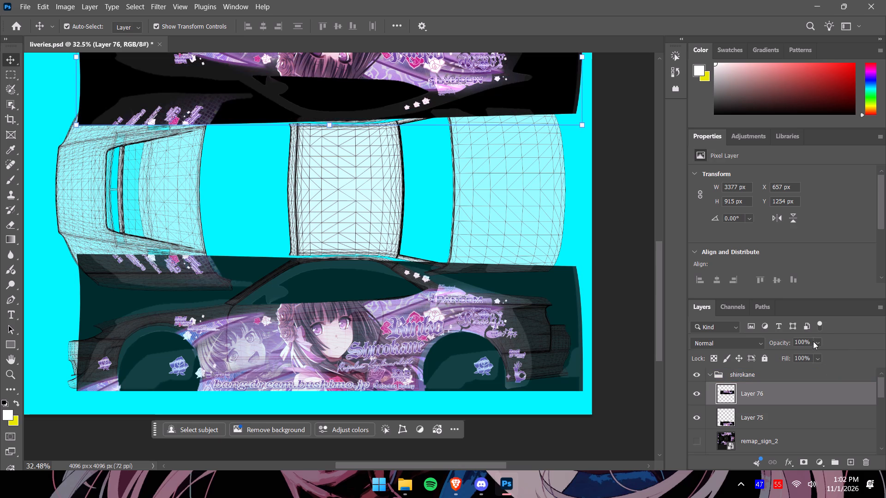
Set the opacity of Layer 75, the lower side artwork, to 100%.
{"action": "left_click", "coordinate": [816, 342]}
{"action": "left_click", "coordinate": [815, 423]}
{"action": "left_click", "coordinate": [814, 342]}
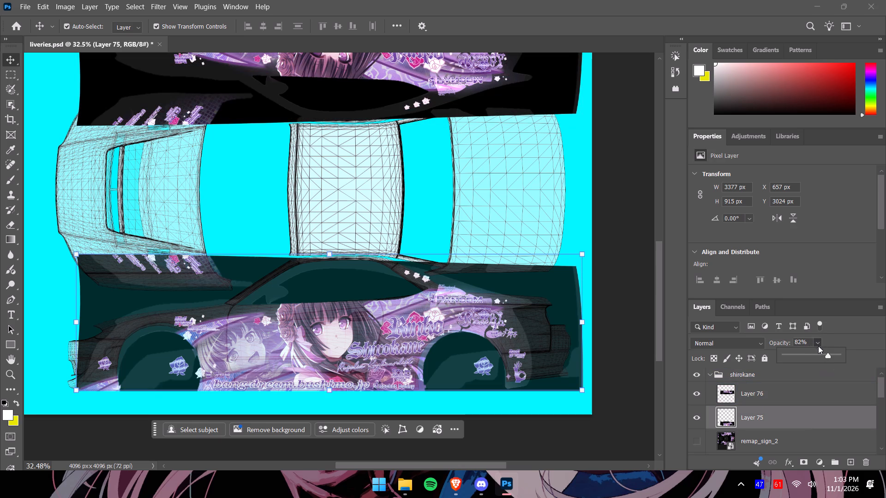
{"action": "left_click_drag", "start_coordinate": [828, 356], "coordinate": [852, 356]}
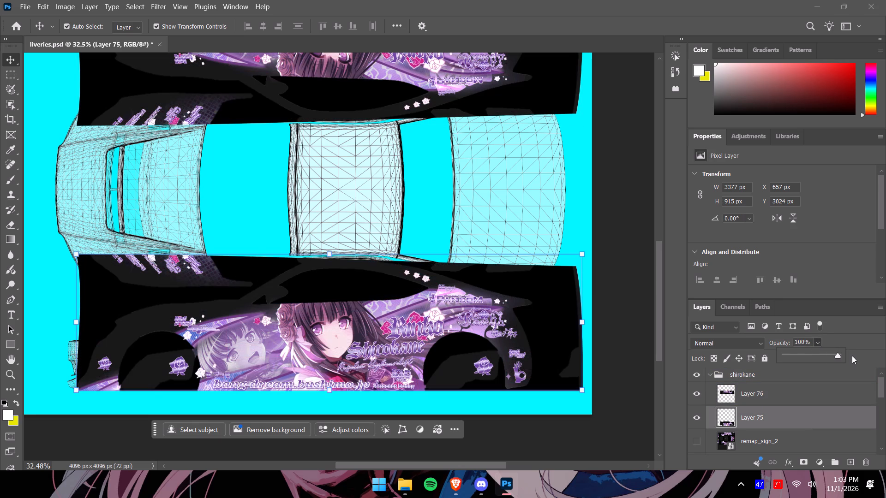
{"action": "left_click", "coordinate": [838, 356]}
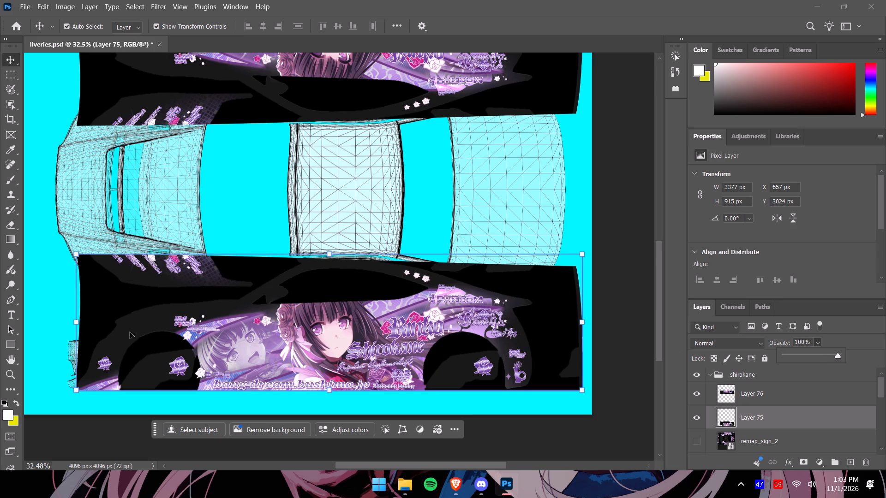
Sample the artwork's dark grey body tone above the left wheel as the Brush tool's foreground colour.
{"action": "left_click", "coordinate": [13, 178]}
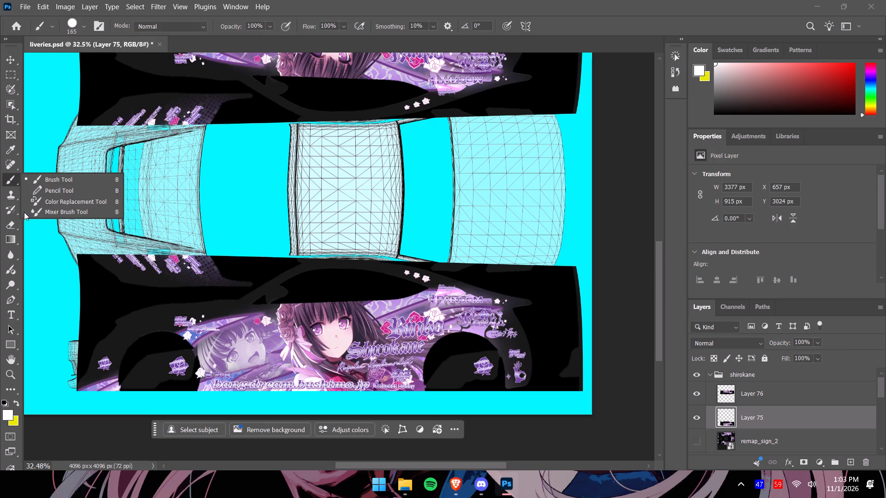
{"action": "left_click", "coordinate": [115, 343], "text": "alt"}
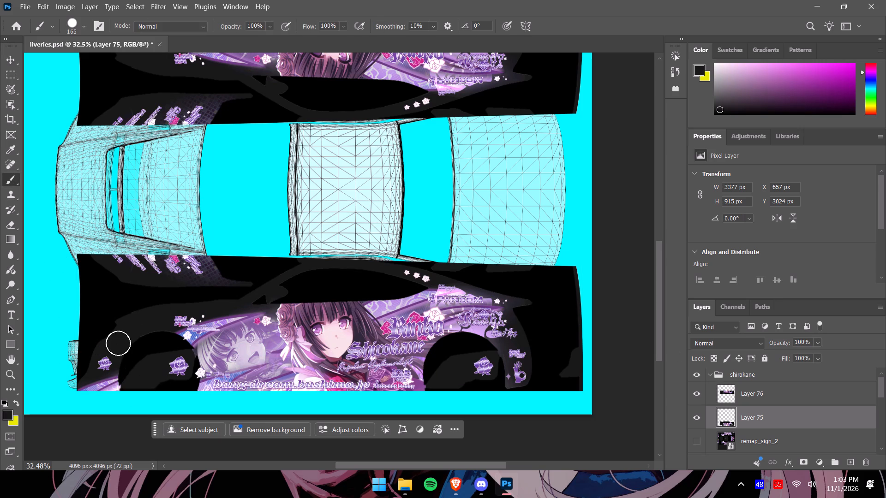
Lower Layer 75's opacity to 86% so the wireframe shows through.
{"action": "left_click", "coordinate": [818, 344]}
{"action": "left_click_drag", "start_coordinate": [830, 357], "coordinate": [823, 357]}
With a 62 px hard round brush, paint dark grey on Layer 75 from the left bumper's lower lip up to the pointed fender tip.
{"action": "left_click_drag", "start_coordinate": [657, 320], "coordinate": [660, 330]}
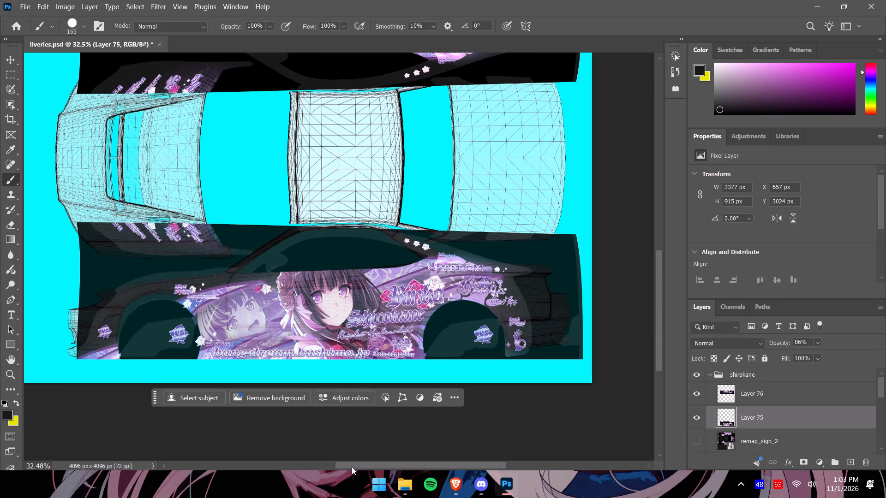
{"action": "left_click_drag", "start_coordinate": [351, 465], "coordinate": [293, 462]}
{"action": "scroll", "coordinate": [294, 332], "scroll_direction": "up", "scroll_amount": 9, "text": "alt"}
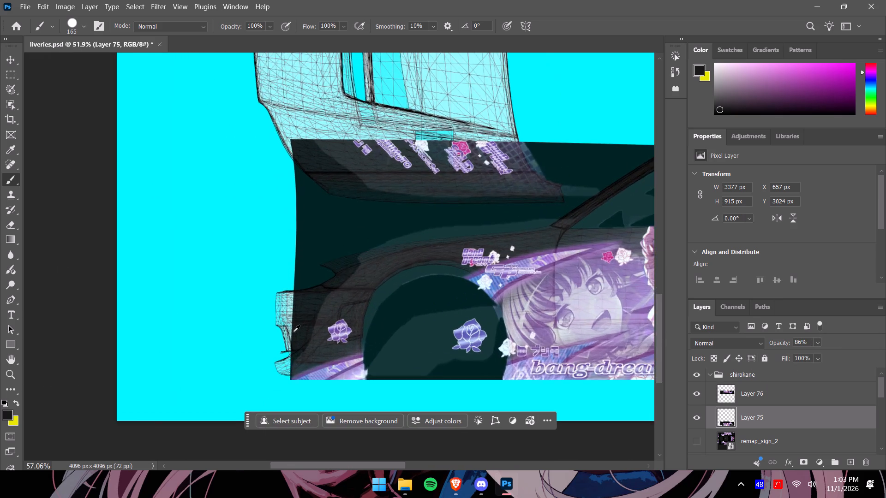
{"action": "scroll", "coordinate": [293, 332], "scroll_direction": "up", "scroll_amount": 7, "text": "alt"}
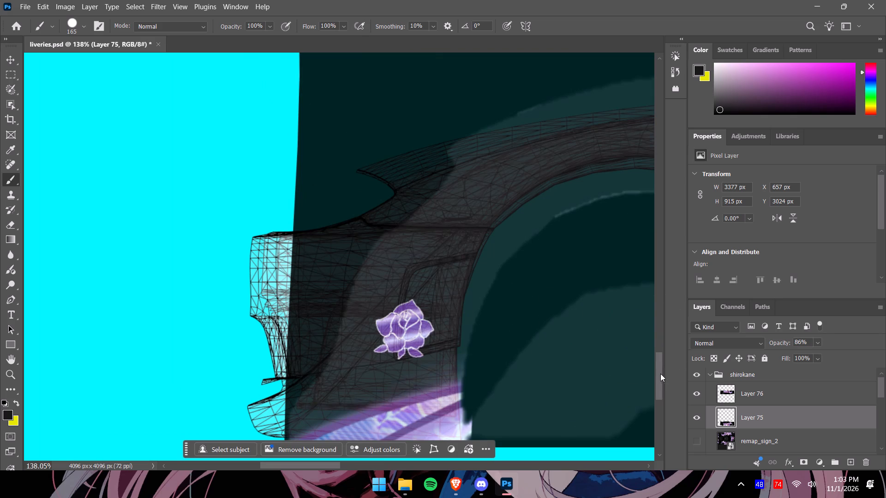
{"action": "left_click_drag", "start_coordinate": [659, 373], "coordinate": [659, 378]}
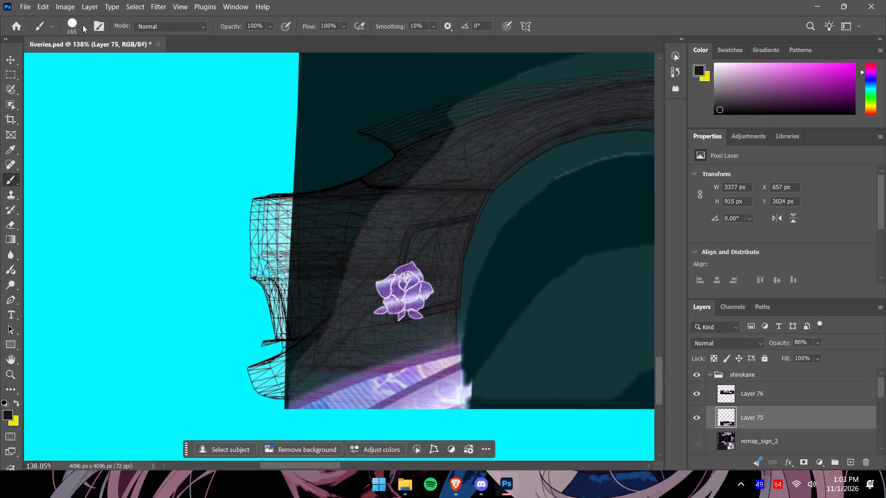
{"action": "left_click", "coordinate": [83, 25]}
{"action": "left_click_drag", "start_coordinate": [111, 61], "coordinate": [87, 60]}
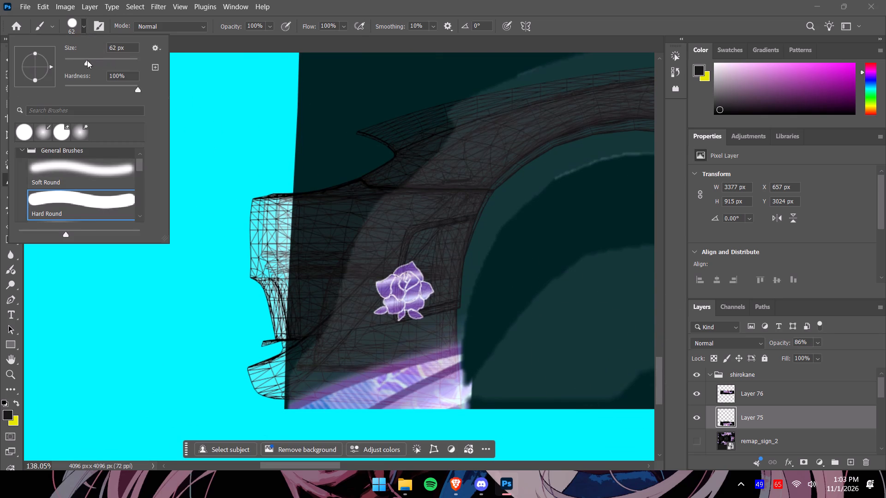
{"action": "left_click_drag", "start_coordinate": [87, 60], "coordinate": [87, 60]}
{"action": "left_click", "coordinate": [84, 26]}
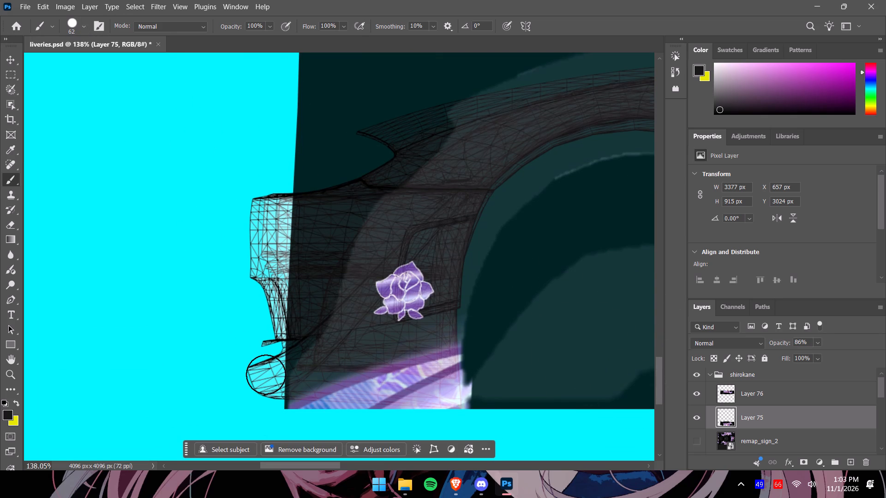
{"action": "left_click_drag", "start_coordinate": [266, 374], "coordinate": [308, 334]}
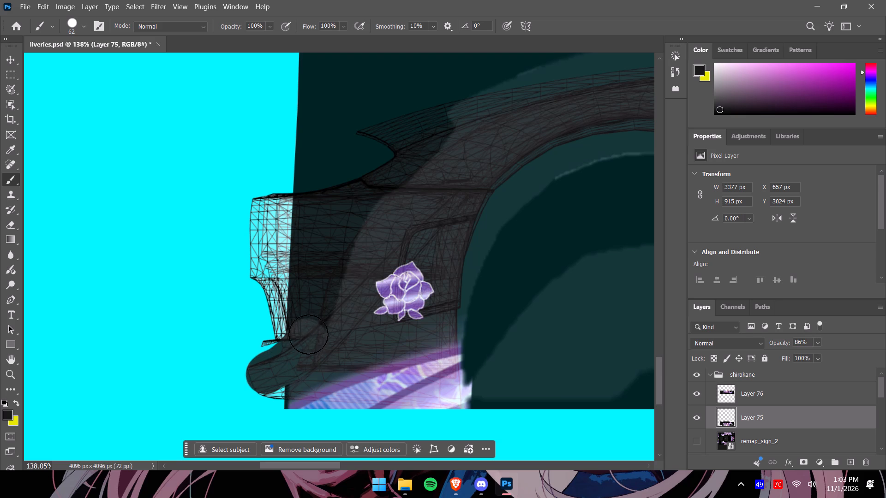
{"action": "left_click_drag", "start_coordinate": [308, 334], "coordinate": [343, 231]}
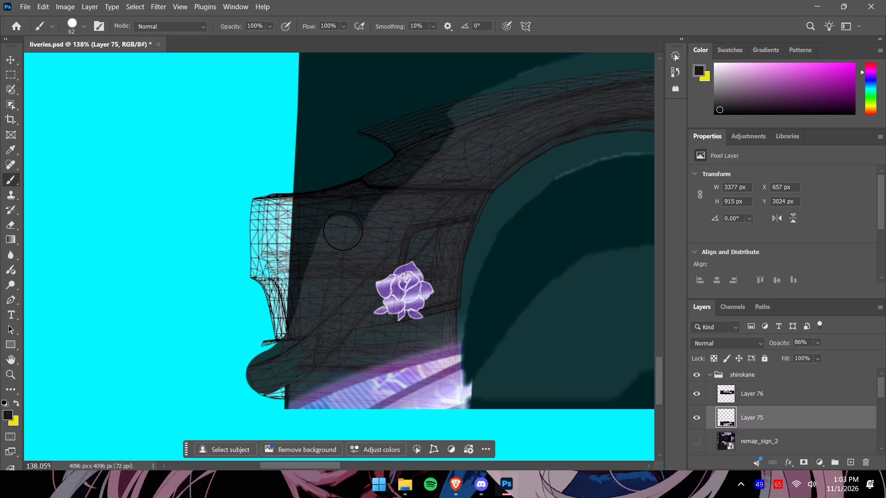
{"action": "left_click_drag", "start_coordinate": [343, 231], "coordinate": [419, 149]}
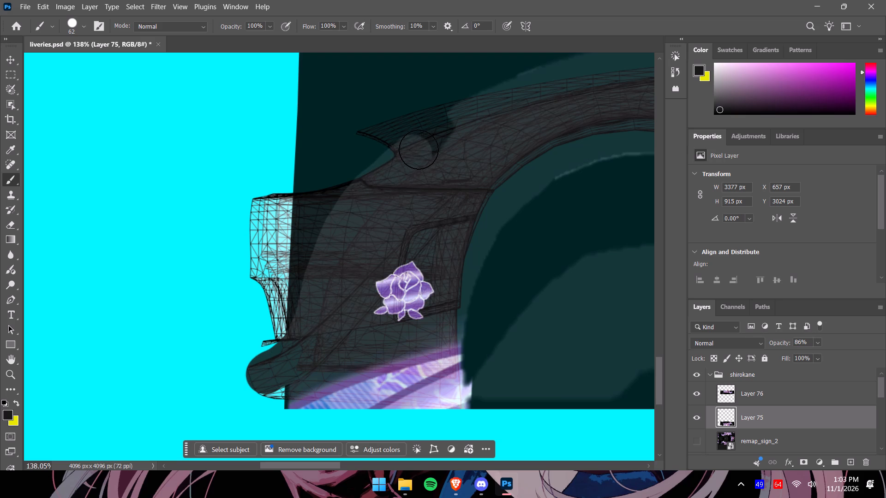
{"action": "left_click_drag", "start_coordinate": [419, 149], "coordinate": [427, 122]}
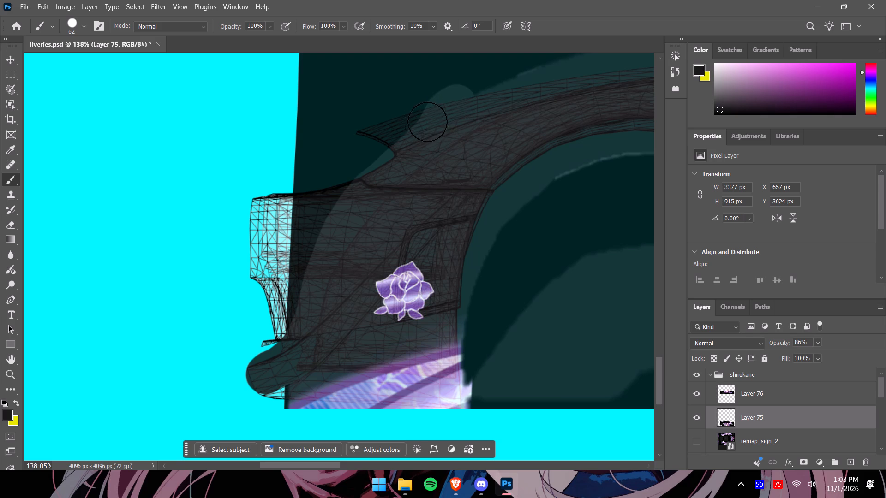
{"action": "left_click_drag", "start_coordinate": [427, 122], "coordinate": [369, 136]}
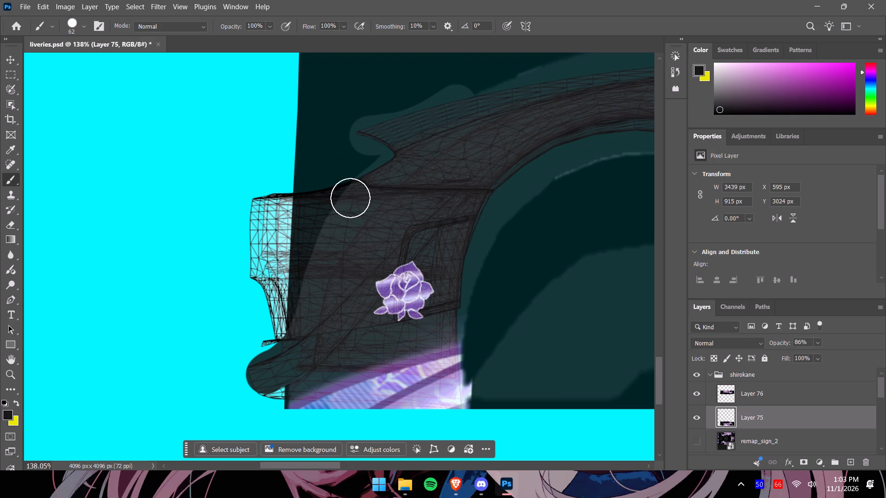
Extend the dark grey beyond the artwork's edge, painting around the left bumper's outer wireframe outline from its top edge to the lower lip.
{"action": "left_click_drag", "start_coordinate": [350, 198], "coordinate": [277, 207]}
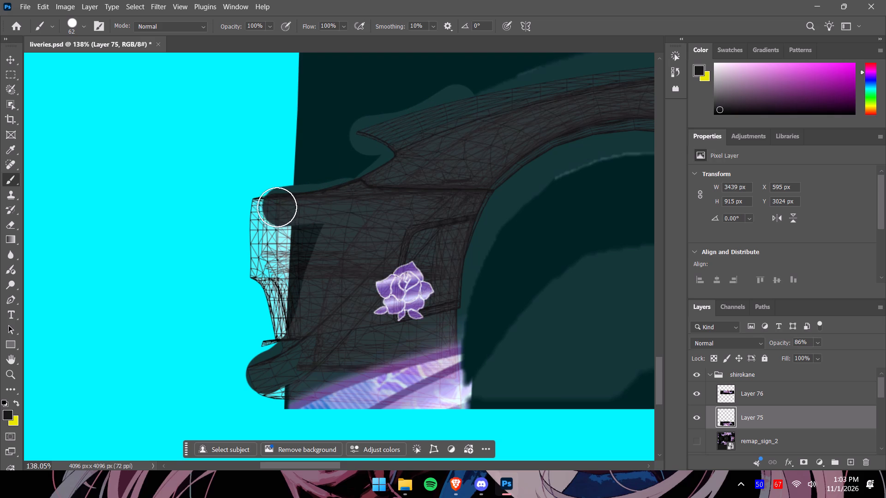
{"action": "left_click_drag", "start_coordinate": [277, 207], "coordinate": [256, 207]}
{"action": "left_click_drag", "start_coordinate": [257, 211], "coordinate": [249, 264]}
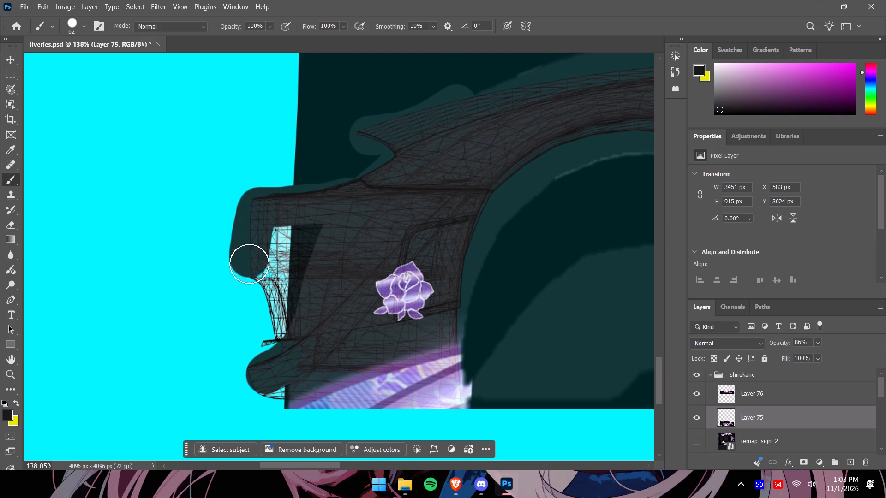
{"action": "left_click_drag", "start_coordinate": [249, 264], "coordinate": [250, 269]}
{"action": "left_click_drag", "start_coordinate": [252, 270], "coordinate": [268, 343]}
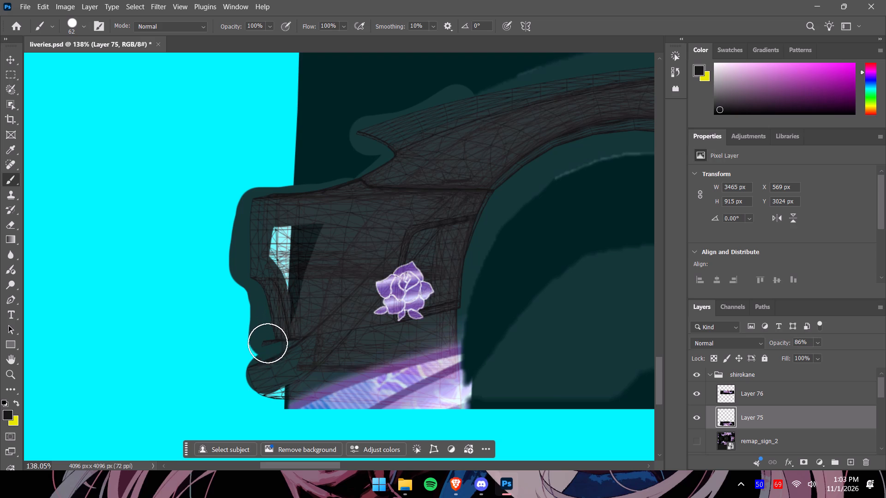
{"action": "left_click_drag", "start_coordinate": [268, 343], "coordinate": [274, 384]}
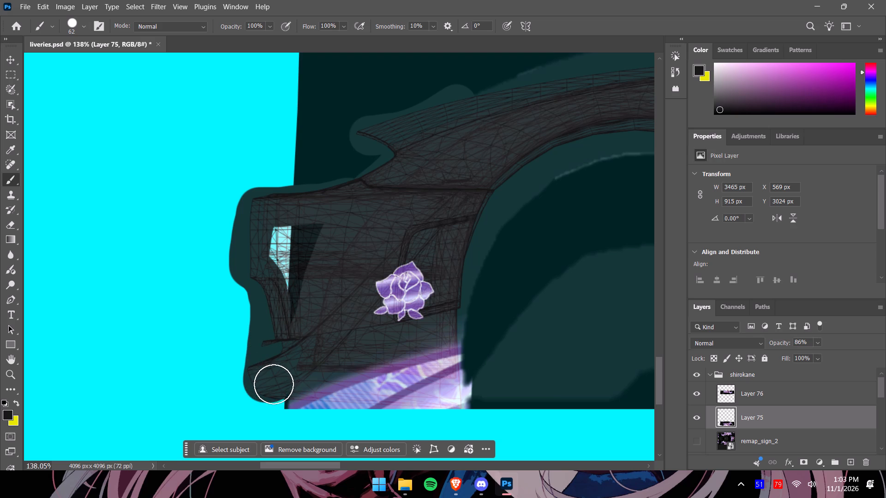
{"action": "left_click_drag", "start_coordinate": [274, 384], "coordinate": [274, 386]}
Fill the remaining cyan and black gaps inside the left bumper with dark grey, up to the notch below the fender tip.
{"action": "left_click_drag", "start_coordinate": [284, 319], "coordinate": [322, 222]}
{"action": "left_click_drag", "start_coordinate": [281, 266], "coordinate": [285, 231]}
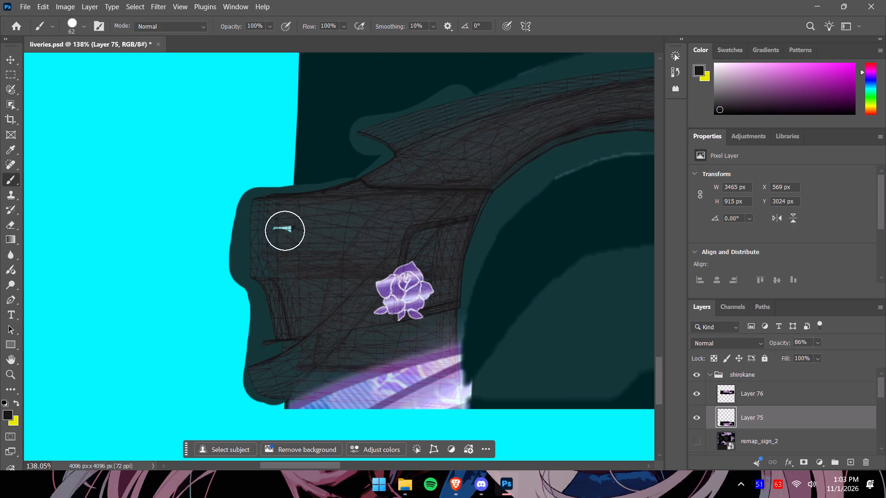
{"action": "left_click_drag", "start_coordinate": [285, 231], "coordinate": [306, 219]}
{"action": "left_click_drag", "start_coordinate": [296, 220], "coordinate": [400, 166]}
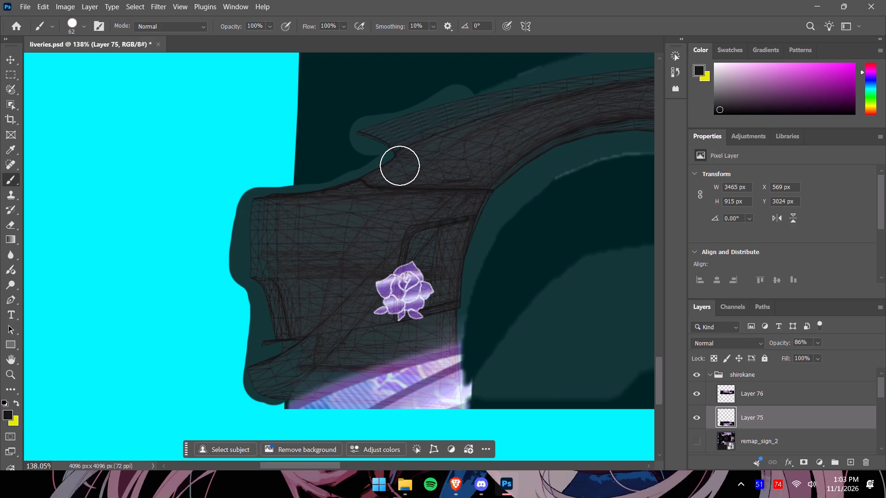
{"action": "left_click_drag", "start_coordinate": [400, 166], "coordinate": [403, 162]}
Paint dark grey along the bumper-side edge of the left wheel arch.
{"action": "left_click_drag", "start_coordinate": [461, 320], "coordinate": [506, 181]}
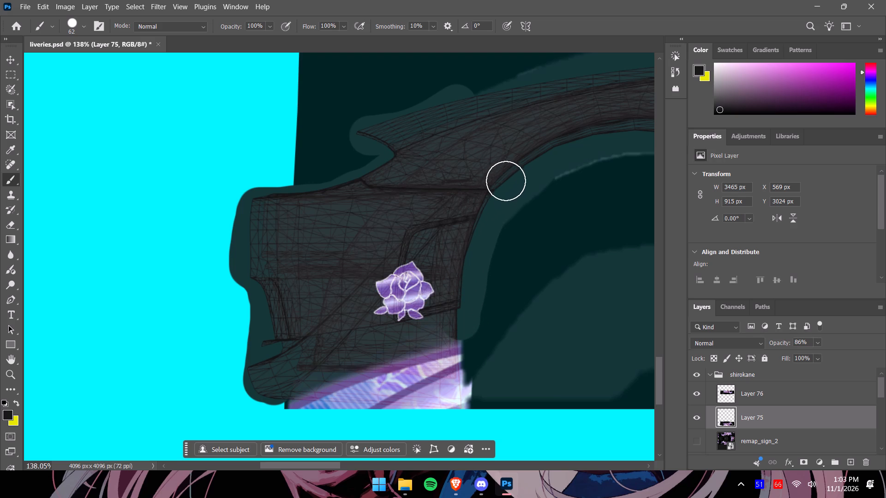
{"action": "left_click_drag", "start_coordinate": [506, 181], "coordinate": [549, 149]}
Set Layer 75's opacity to 74% to check the artwork against the left wheel arch wireframe.
{"action": "left_click_drag", "start_coordinate": [333, 462], "coordinate": [364, 462]}
{"action": "left_click", "coordinate": [815, 335]}
{"action": "left_click", "coordinate": [818, 342]}
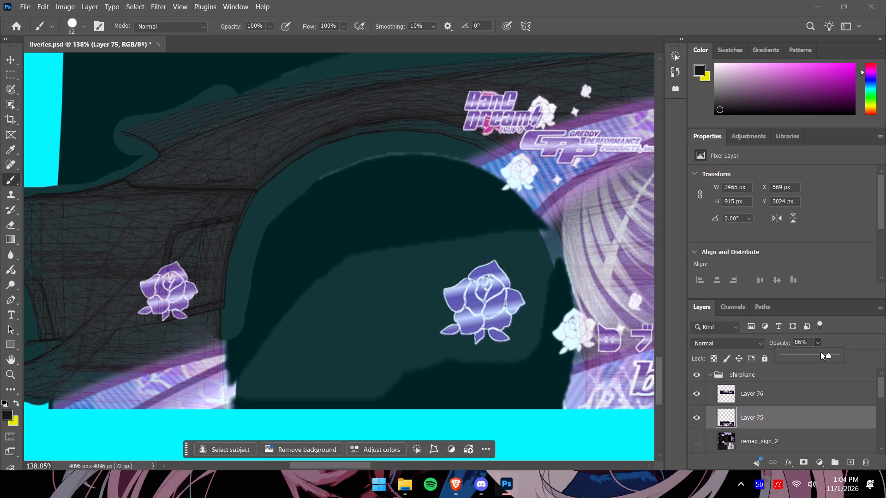
{"action": "left_click_drag", "start_coordinate": [828, 355], "coordinate": [858, 356]}
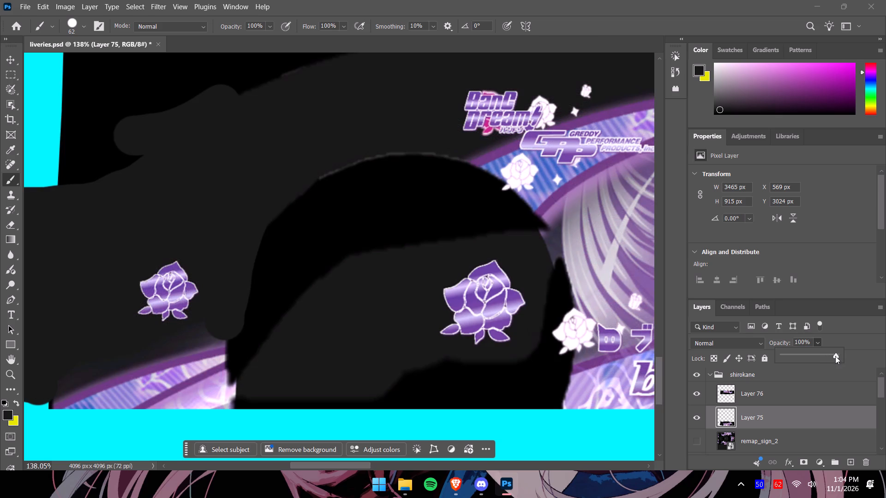
{"action": "left_click_drag", "start_coordinate": [835, 356], "coordinate": [826, 358]}
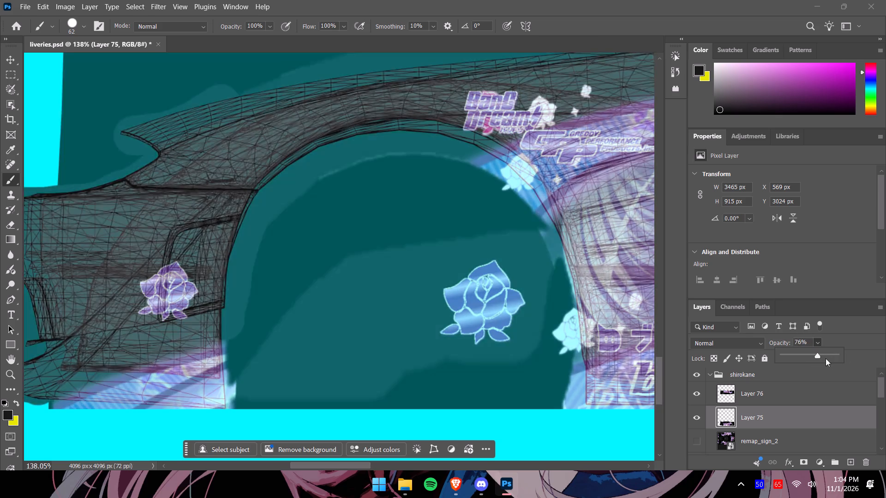
{"action": "left_click_drag", "start_coordinate": [826, 358], "coordinate": [819, 361]}
{"action": "left_click_drag", "start_coordinate": [819, 361], "coordinate": [822, 361]}
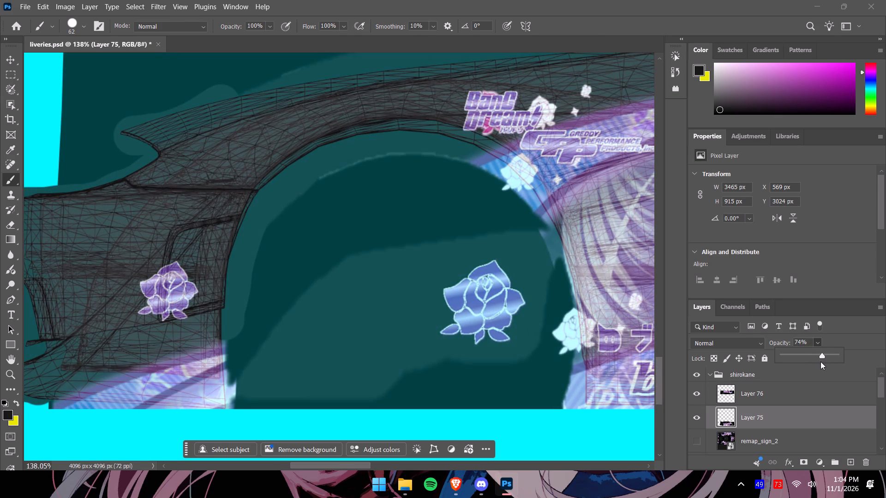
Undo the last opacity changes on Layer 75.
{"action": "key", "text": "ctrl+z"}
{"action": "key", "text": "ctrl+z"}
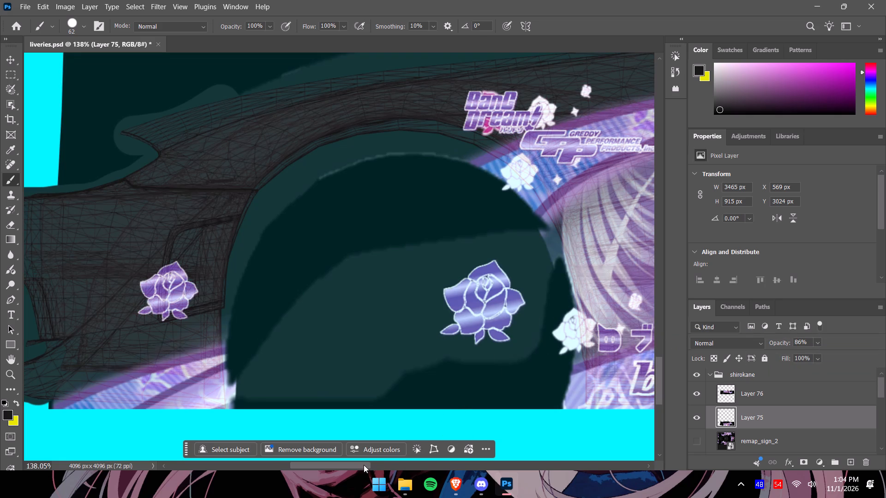
Set Layer 75 to 100% opacity and paint dark grey along the right bumper's lower edge, outward from the OK-hand graphic.
{"action": "left_click_drag", "start_coordinate": [364, 465], "coordinate": [390, 463]}
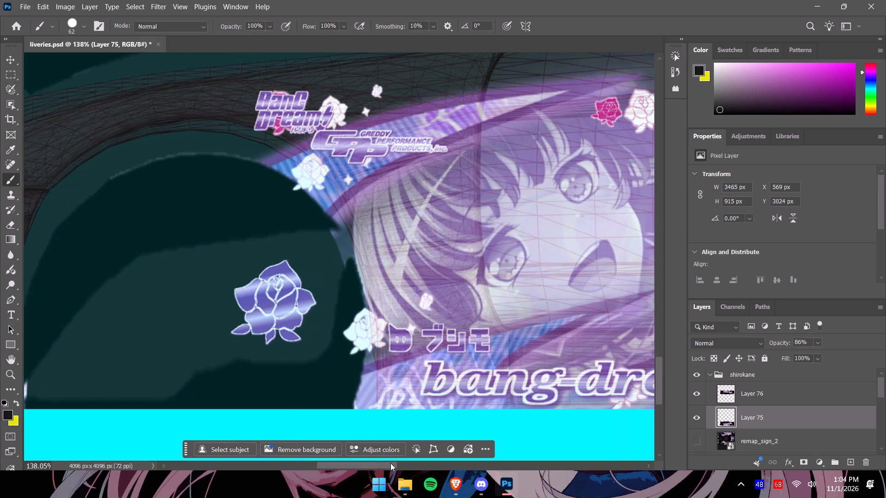
{"action": "left_click_drag", "start_coordinate": [390, 463], "coordinate": [509, 451]}
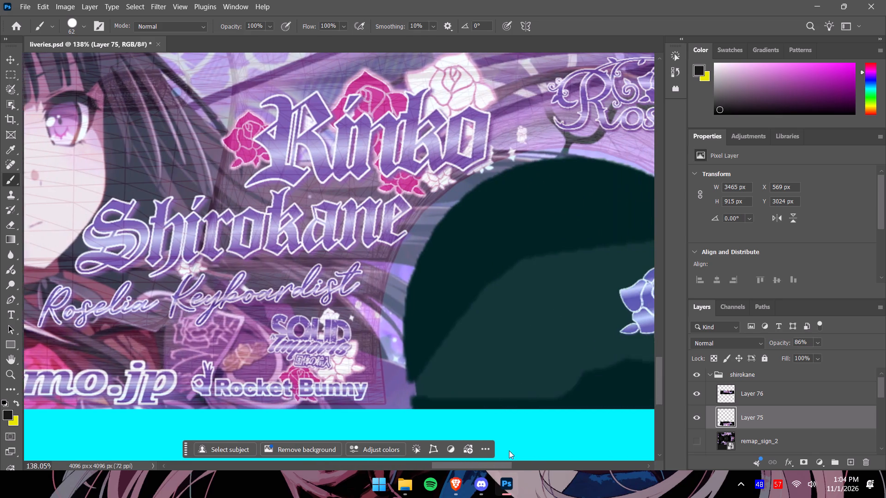
{"action": "left_click_drag", "start_coordinate": [509, 451], "coordinate": [538, 448]}
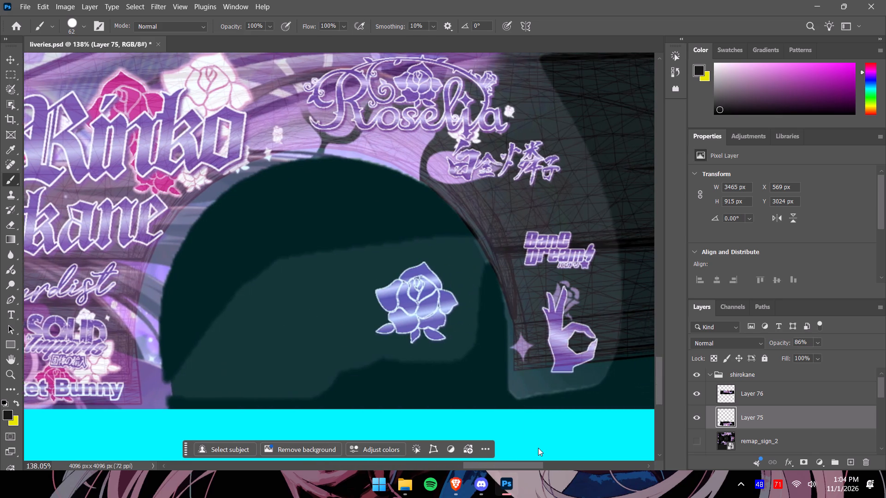
{"action": "left_click_drag", "start_coordinate": [538, 448], "coordinate": [566, 445]}
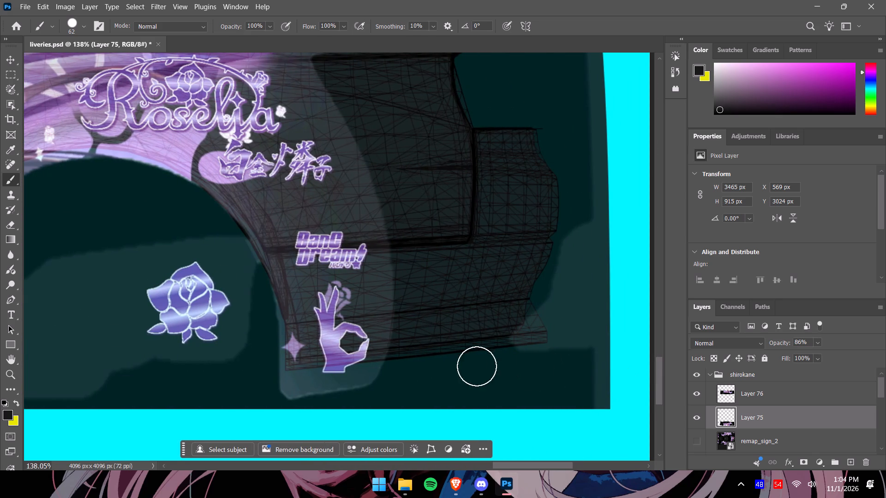
{"action": "left_click", "coordinate": [819, 341]}
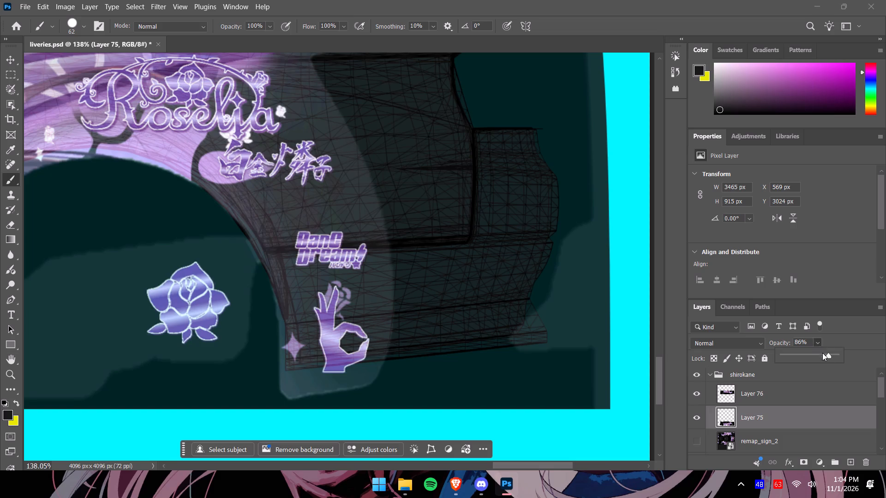
{"action": "left_click_drag", "start_coordinate": [828, 355], "coordinate": [850, 355]}
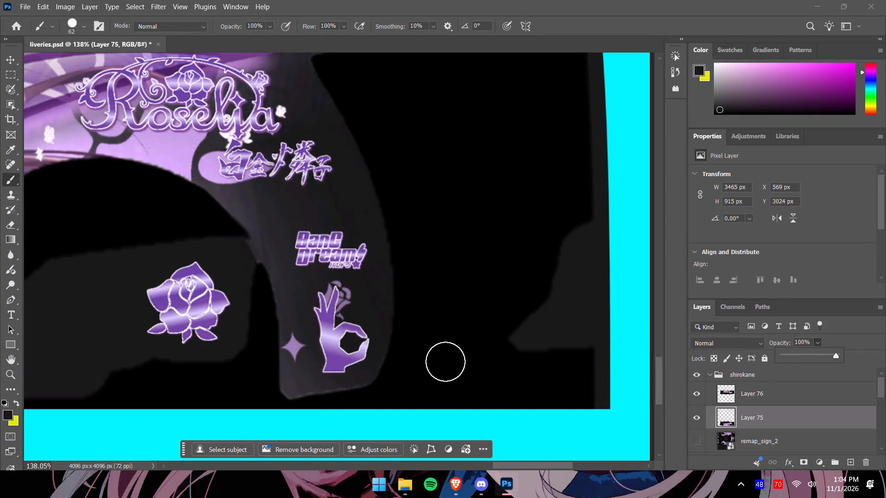
{"action": "left_click_drag", "start_coordinate": [398, 354], "coordinate": [517, 341]}
Set Layer 75's opacity to 83% and paint dark grey along the right fender wireframe's top edge, past the artwork's pointed tip.
{"action": "left_click_drag", "start_coordinate": [660, 361], "coordinate": [664, 337]}
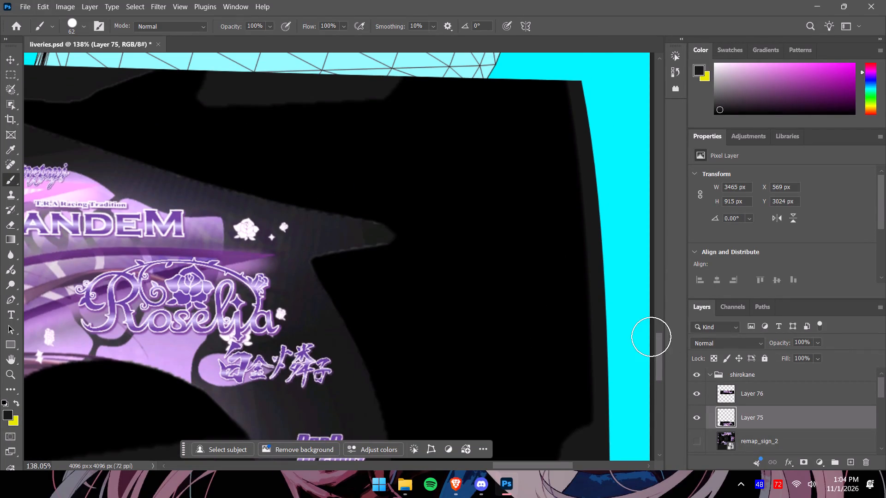
{"action": "left_click", "coordinate": [814, 340]}
{"action": "left_click_drag", "start_coordinate": [827, 355], "coordinate": [821, 355]}
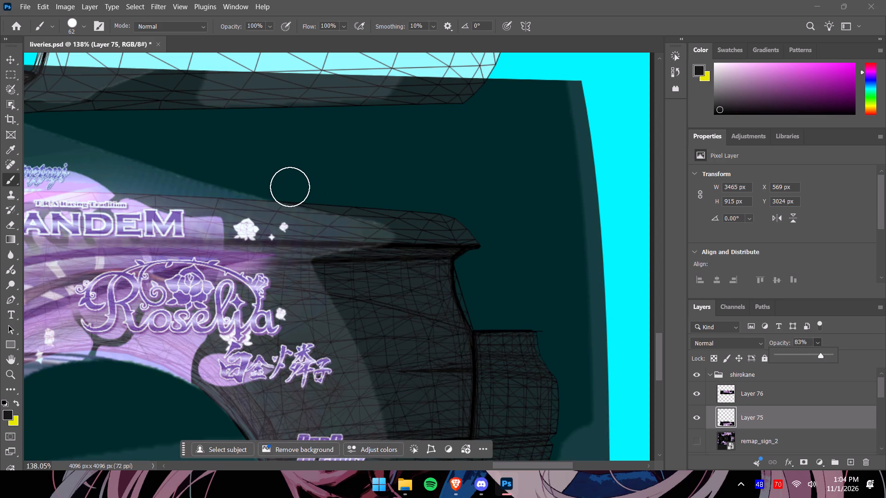
{"action": "left_click_drag", "start_coordinate": [291, 187], "coordinate": [350, 195]}
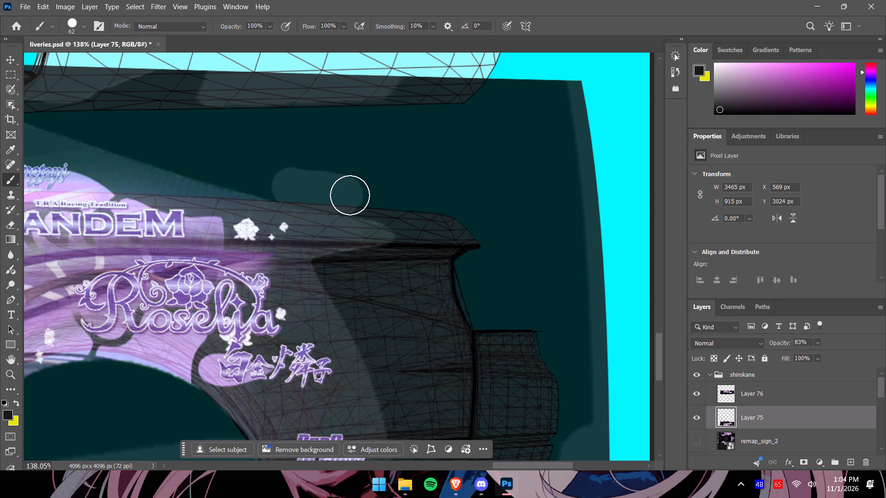
{"action": "left_click_drag", "start_coordinate": [350, 195], "coordinate": [416, 225]}
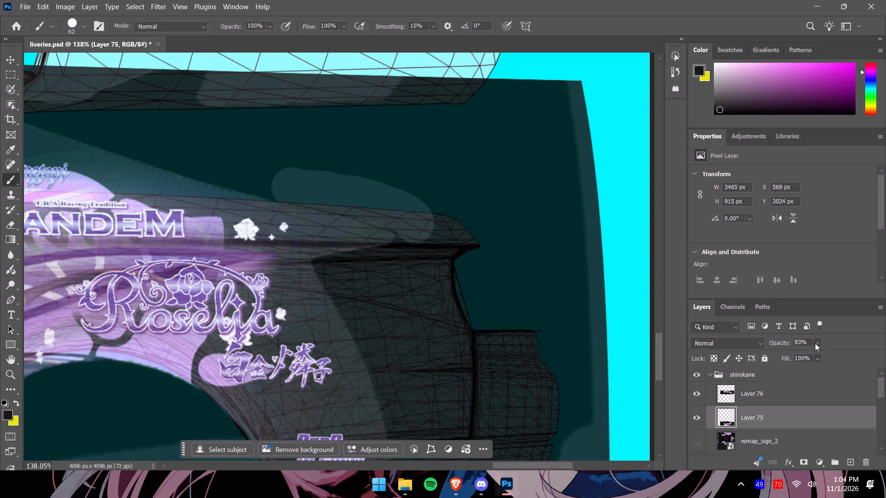
Return Layer 75 to 100% opacity, sample the artwork's dark grey and fill around and below its pointed tip beside the Roselia logo.
{"action": "left_click", "coordinate": [817, 342]}
{"action": "left_click_drag", "start_coordinate": [827, 352], "coordinate": [857, 357]}
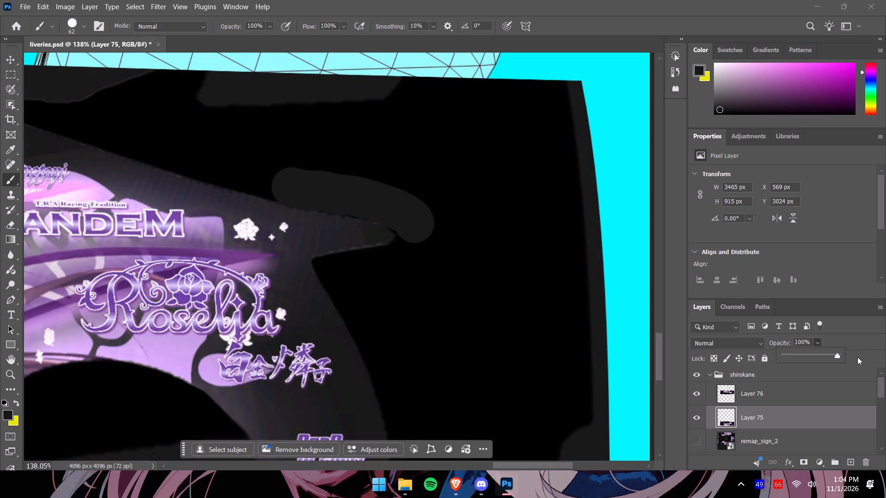
{"action": "left_click_drag", "start_coordinate": [857, 357], "coordinate": [856, 358]}
{"action": "left_click", "coordinate": [341, 238], "text": "alt"}
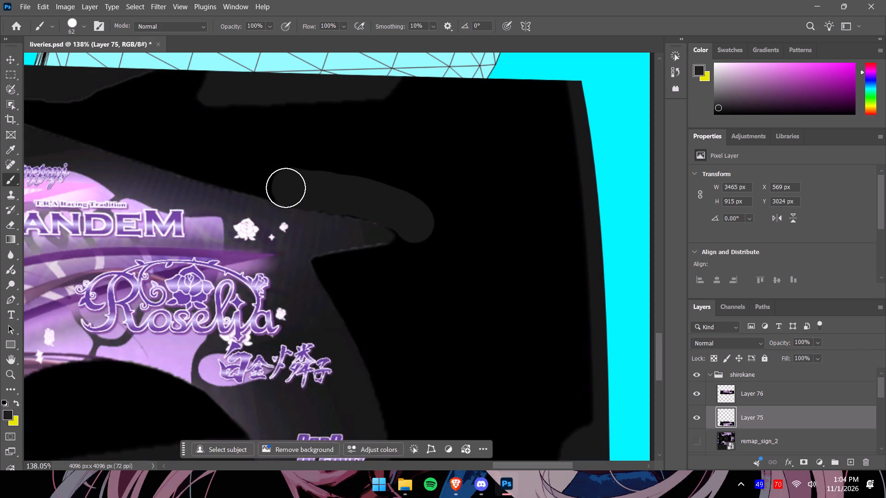
{"action": "left_click_drag", "start_coordinate": [287, 188], "coordinate": [408, 234]}
{"action": "left_click_drag", "start_coordinate": [384, 244], "coordinate": [414, 244]}
{"action": "left_click_drag", "start_coordinate": [368, 237], "coordinate": [416, 237]}
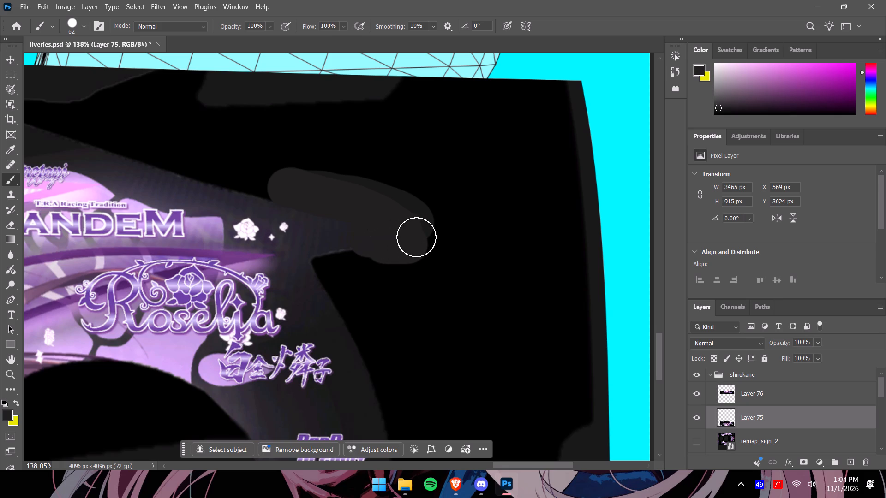
{"action": "left_click_drag", "start_coordinate": [416, 237], "coordinate": [439, 240]}
{"action": "left_click_drag", "start_coordinate": [414, 227], "coordinate": [466, 236]}
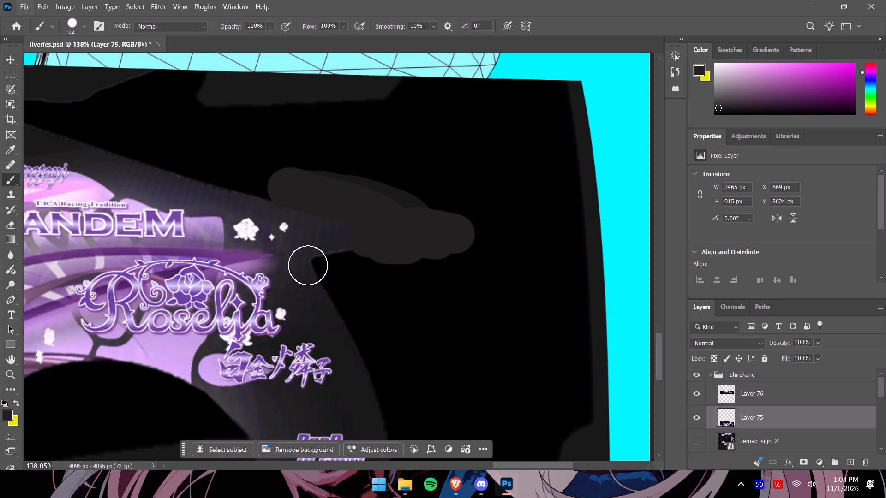
{"action": "left_click_drag", "start_coordinate": [320, 264], "coordinate": [474, 255]}
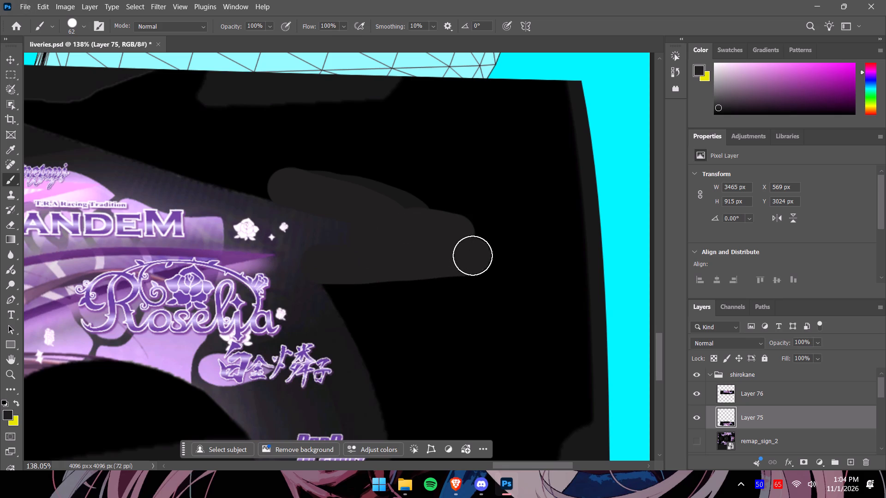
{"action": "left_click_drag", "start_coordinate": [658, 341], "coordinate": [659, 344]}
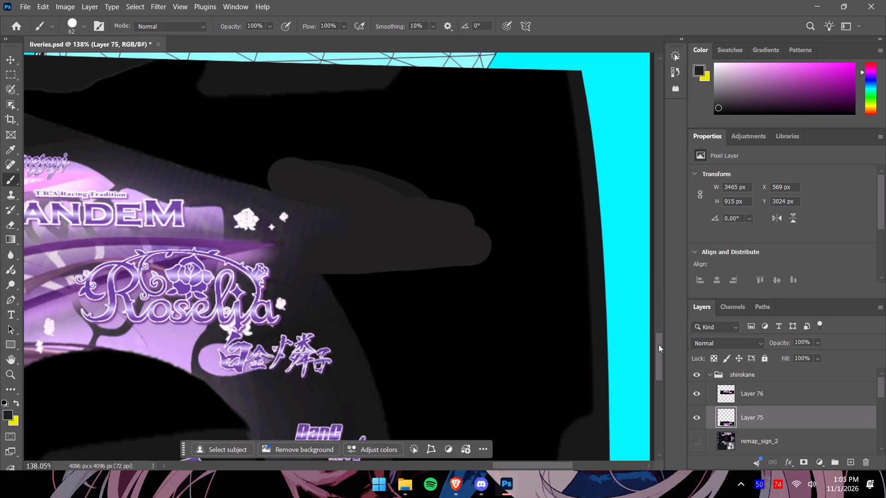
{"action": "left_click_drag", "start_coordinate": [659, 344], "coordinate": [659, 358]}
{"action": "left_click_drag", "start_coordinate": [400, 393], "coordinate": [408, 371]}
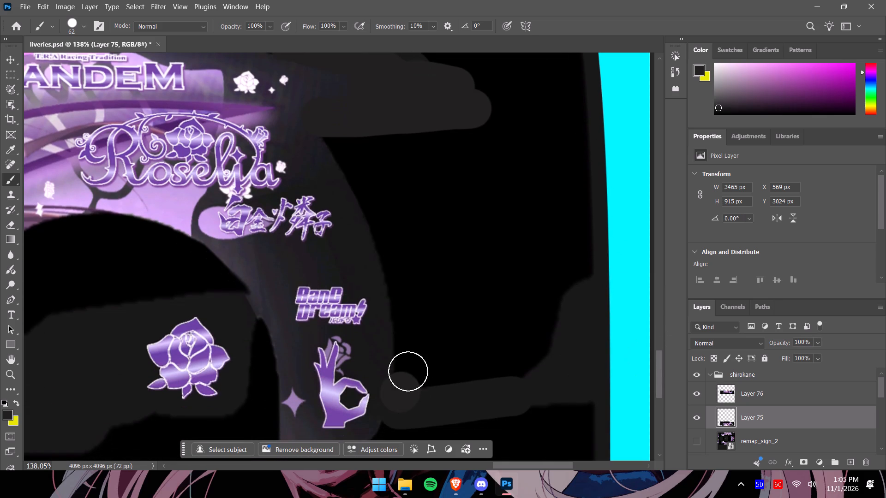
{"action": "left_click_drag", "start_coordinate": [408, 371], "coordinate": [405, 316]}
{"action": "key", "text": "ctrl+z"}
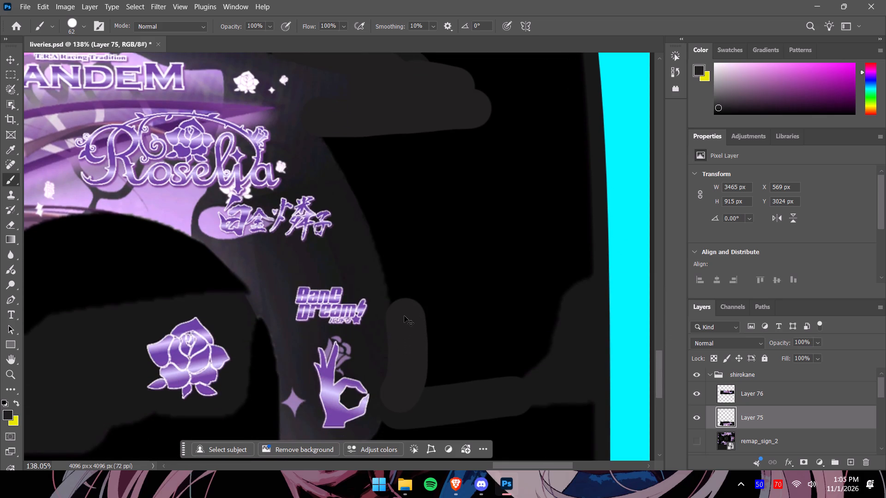
Sample the dark grey beside the OK-hand graphic and paint along the artwork's curved outer edge up to the pointed tip.
{"action": "left_click", "coordinate": [387, 364], "text": "alt"}
{"action": "left_click_drag", "start_coordinate": [401, 392], "coordinate": [404, 367]}
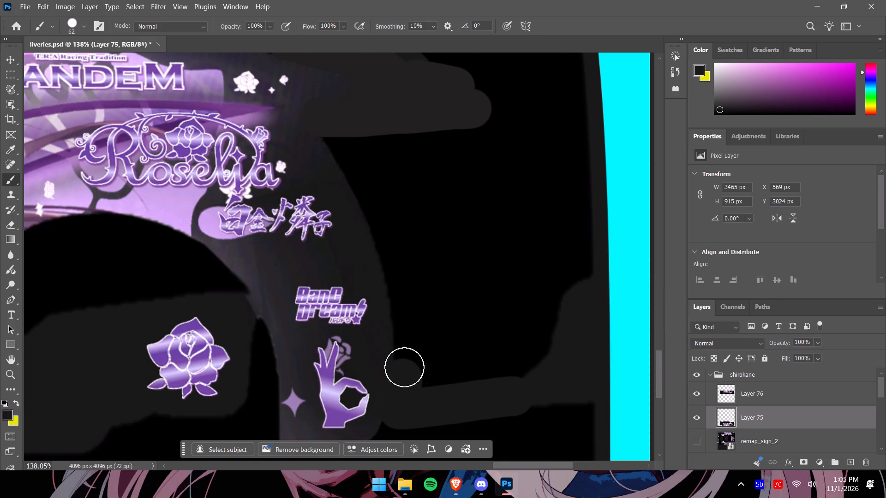
{"action": "left_click_drag", "start_coordinate": [404, 367], "coordinate": [357, 170]}
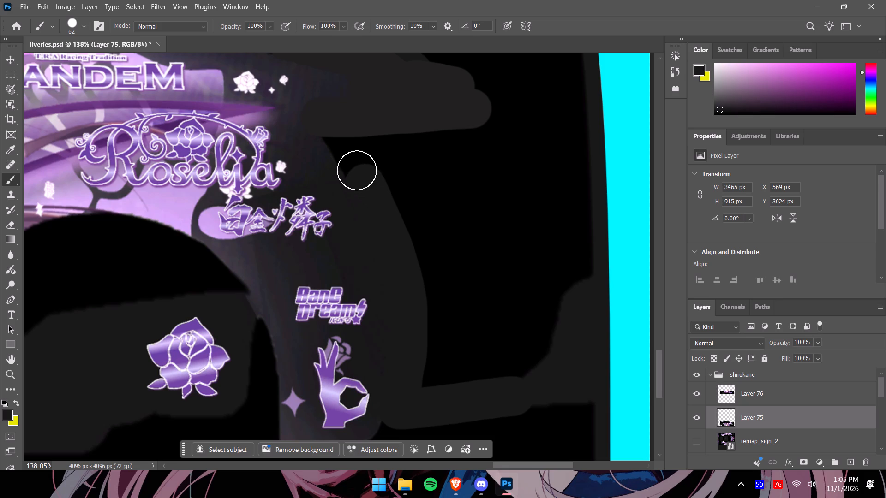
{"action": "left_click_drag", "start_coordinate": [357, 170], "coordinate": [329, 145]}
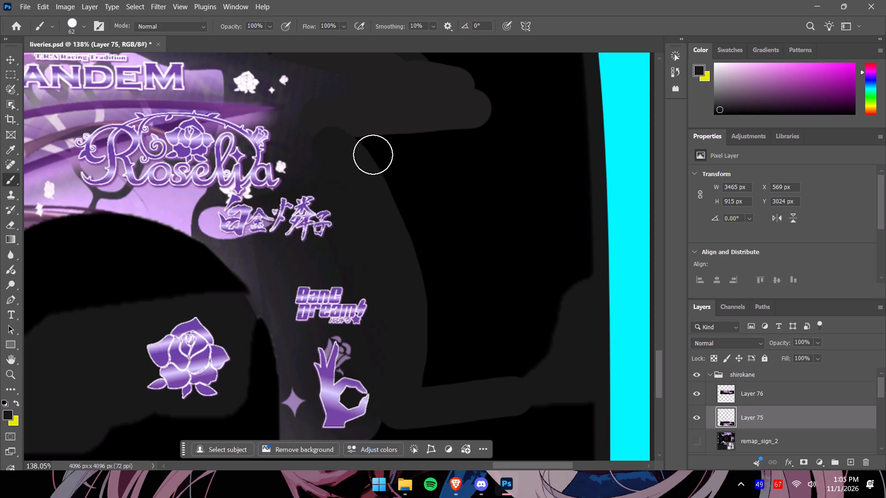
Sample the dark grey near the Roselia logo and cover the right bumper's black area with a soft round brush at 243 px.
{"action": "left_click", "coordinate": [298, 130], "text": "alt"}
{"action": "left_click", "coordinate": [81, 26]}
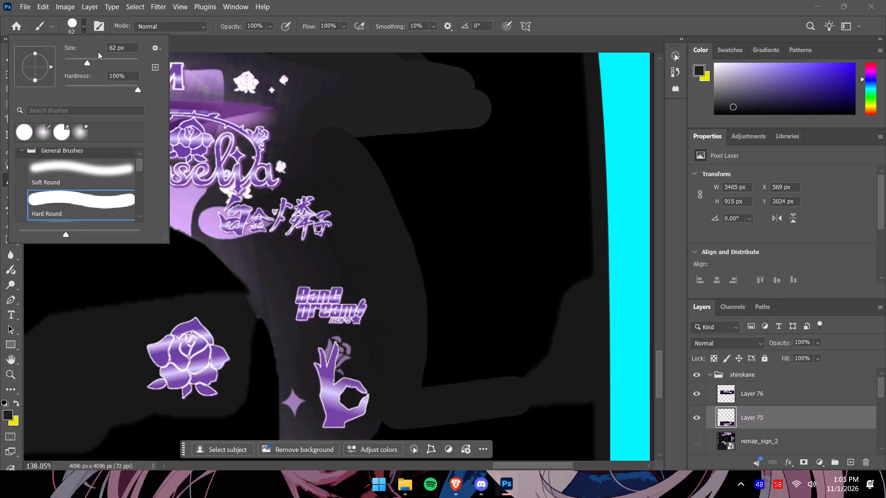
{"action": "left_click_drag", "start_coordinate": [88, 64], "coordinate": [114, 63]}
{"action": "left_click", "coordinate": [46, 136]}
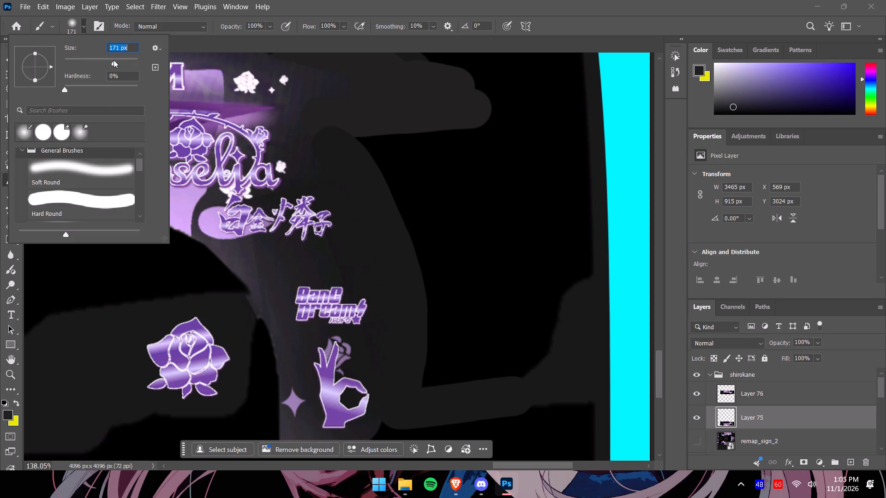
{"action": "left_click_drag", "start_coordinate": [116, 60], "coordinate": [121, 61]}
{"action": "left_click_drag", "start_coordinate": [350, 128], "coordinate": [484, 137]}
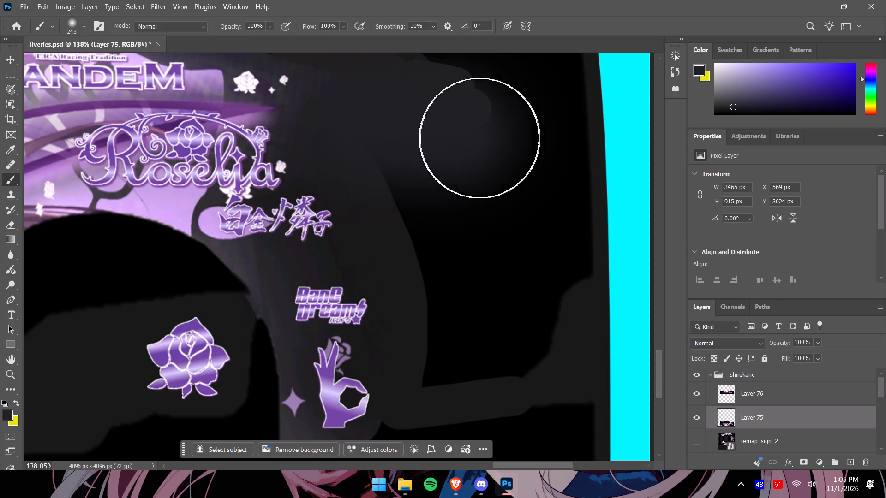
{"action": "left_click_drag", "start_coordinate": [365, 106], "coordinate": [498, 138]}
{"action": "left_click_drag", "start_coordinate": [416, 173], "coordinate": [530, 216]}
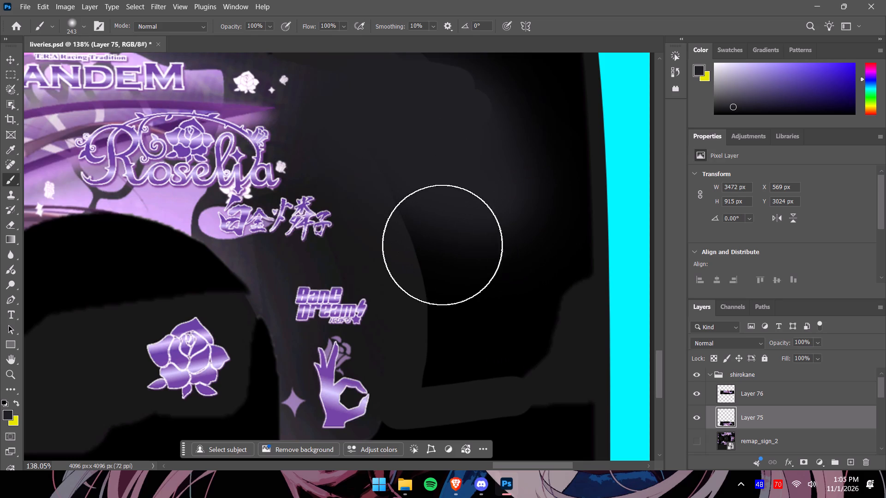
{"action": "left_click_drag", "start_coordinate": [435, 213], "coordinate": [508, 281]}
{"action": "left_click_drag", "start_coordinate": [402, 145], "coordinate": [491, 364]}
{"action": "left_click_drag", "start_coordinate": [448, 262], "coordinate": [448, 284]}
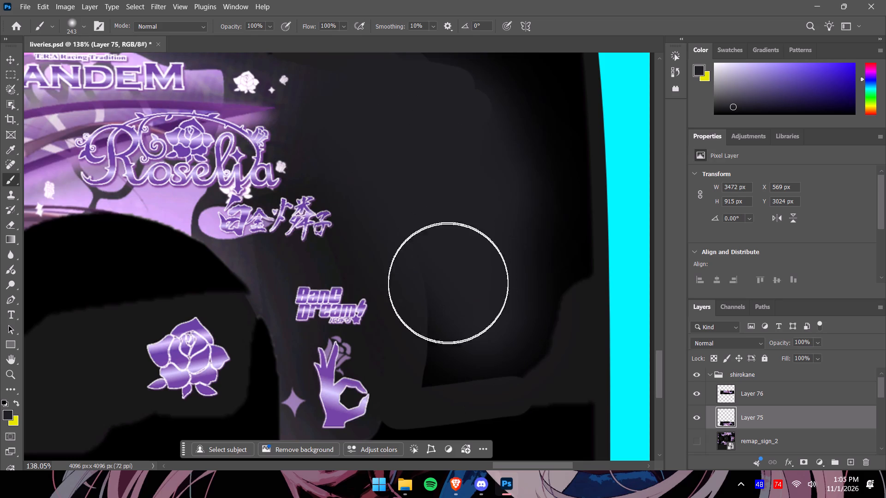
{"action": "left_click_drag", "start_coordinate": [448, 284], "coordinate": [557, 365]}
{"action": "left_click_drag", "start_coordinate": [473, 367], "coordinate": [532, 131]}
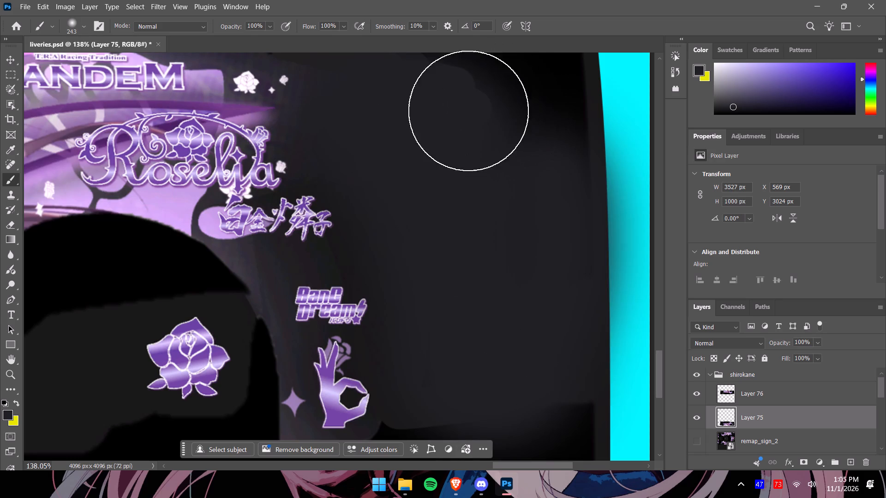
{"action": "left_click_drag", "start_coordinate": [468, 112], "coordinate": [583, 184]}
Set Layer 75's opacity to 87% and paint soft dark grey over the right bumper wireframe from its lower edge upward.
{"action": "scroll", "coordinate": [558, 310], "scroll_direction": "down", "scroll_amount": 6}
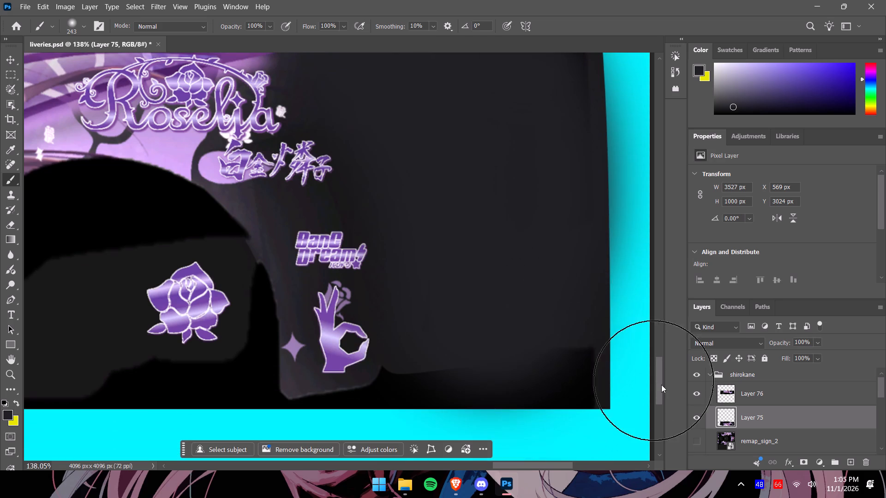
{"action": "left_click", "coordinate": [820, 342]}
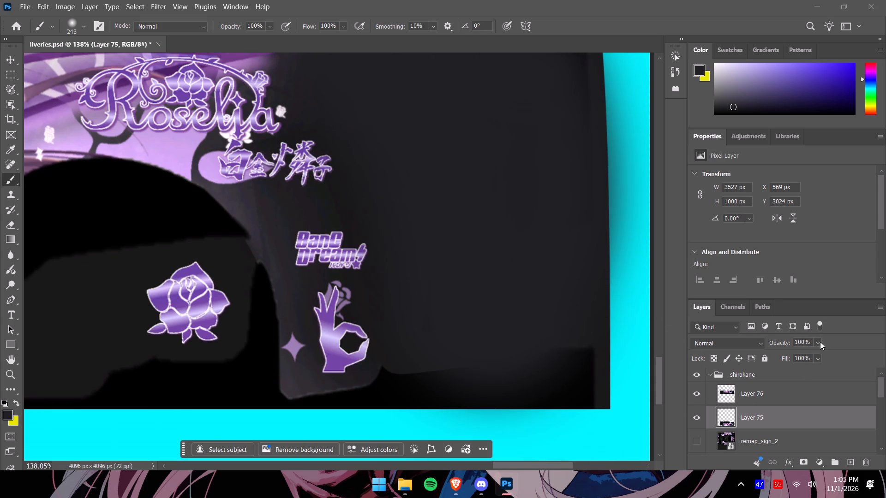
{"action": "left_click_drag", "start_coordinate": [828, 357], "coordinate": [822, 357]}
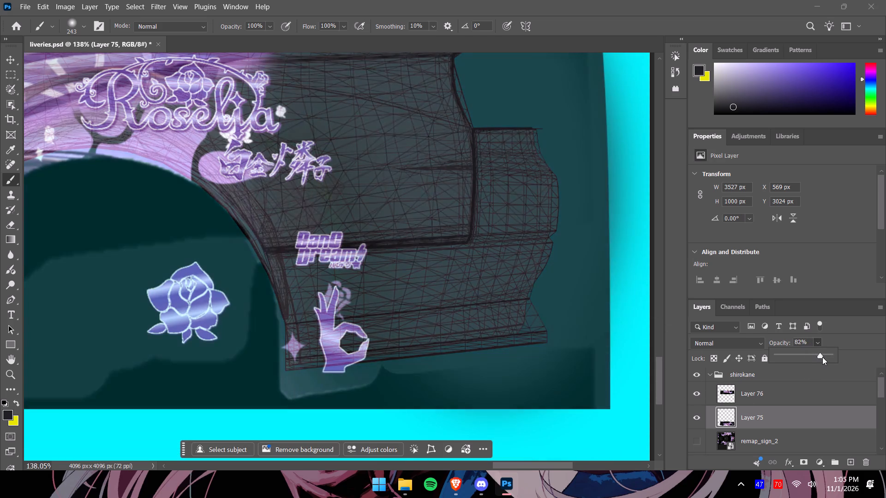
{"action": "left_click_drag", "start_coordinate": [822, 357], "coordinate": [823, 357]}
{"action": "left_click_drag", "start_coordinate": [439, 356], "coordinate": [455, 354]}
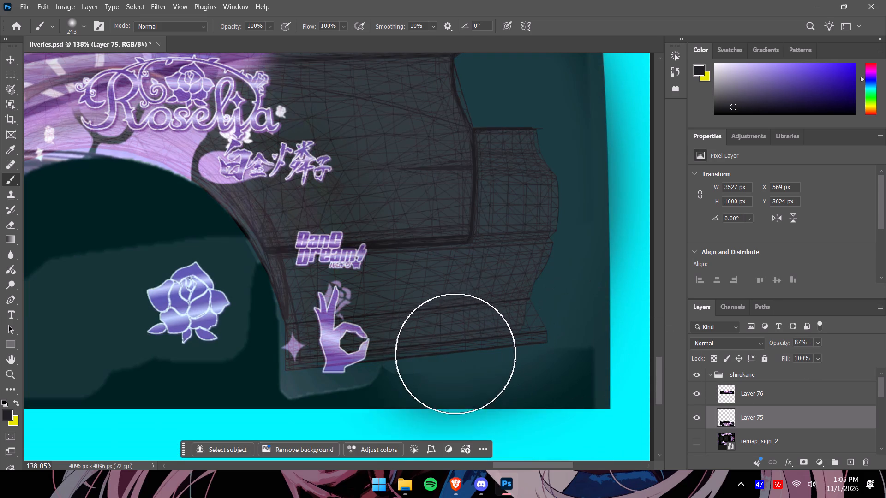
{"action": "left_click_drag", "start_coordinate": [455, 354], "coordinate": [536, 154]}
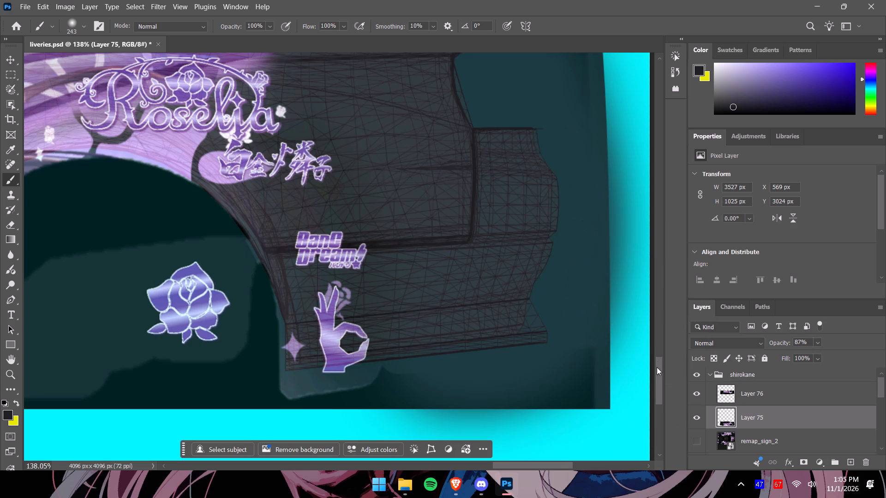
Continue the soft dark grey up over the bumper wireframe's upper edge and around the notch at its outer side.
{"action": "left_click_drag", "start_coordinate": [657, 367], "coordinate": [656, 344]}
{"action": "left_click_drag", "start_coordinate": [417, 212], "coordinate": [543, 324]}
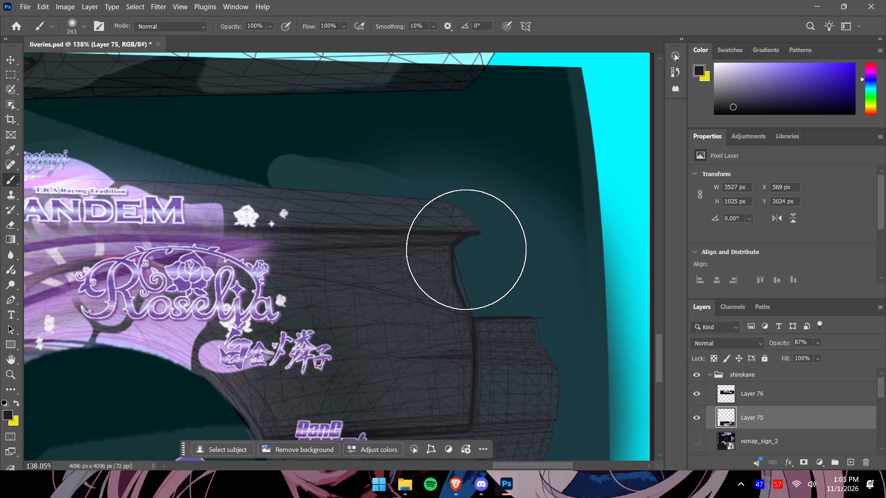
{"action": "left_click_drag", "start_coordinate": [467, 250], "coordinate": [511, 345]}
Sample the dark grey near the side window with Layer 75 fully opaque, and paint the windshield pillar at 79% layer opacity using a 95 px brush.
{"action": "scroll", "coordinate": [443, 316], "scroll_direction": "down", "scroll_amount": 8, "text": "alt"}
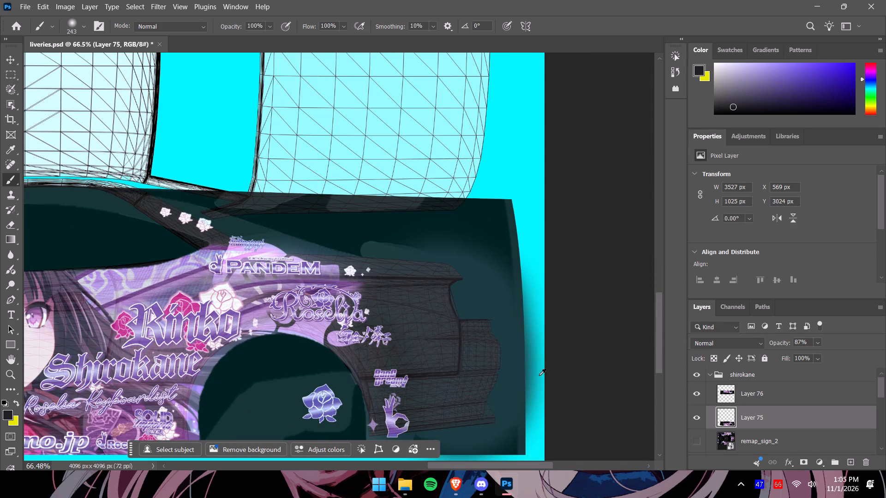
{"action": "left_click_drag", "start_coordinate": [658, 350], "coordinate": [662, 373]}
{"action": "left_click_drag", "start_coordinate": [505, 465], "coordinate": [473, 468]}
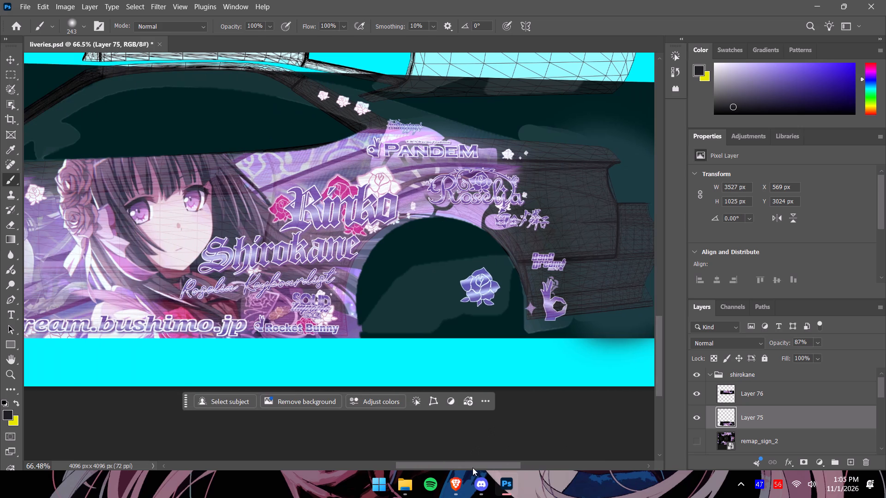
{"action": "left_click_drag", "start_coordinate": [473, 468], "coordinate": [418, 459]}
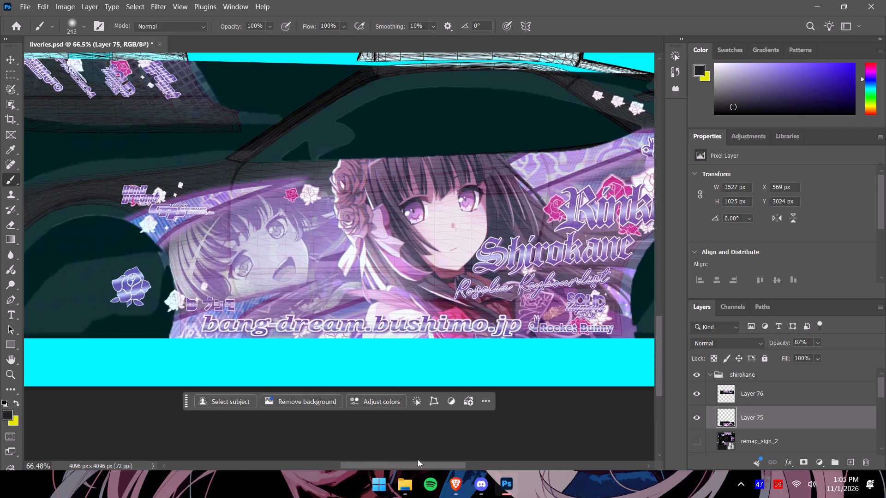
{"action": "left_click_drag", "start_coordinate": [418, 459], "coordinate": [419, 457]}
{"action": "left_click_drag", "start_coordinate": [433, 465], "coordinate": [428, 465]}
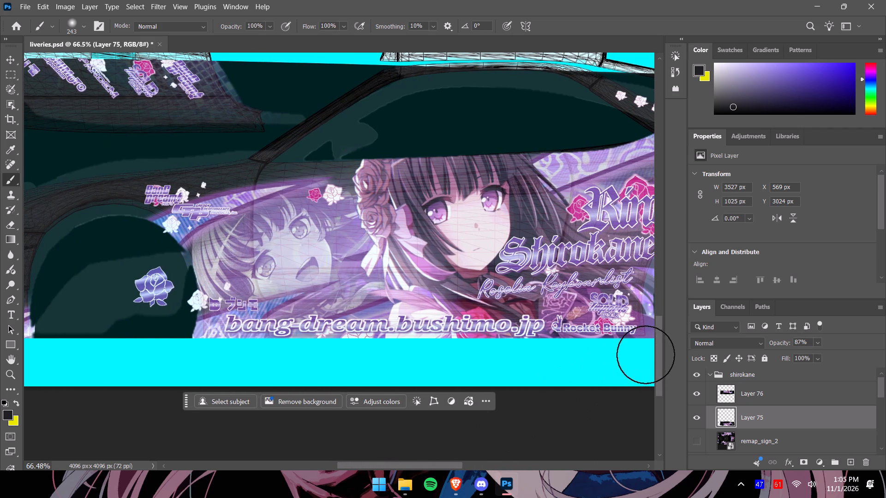
{"action": "left_click_drag", "start_coordinate": [659, 359], "coordinate": [659, 334]}
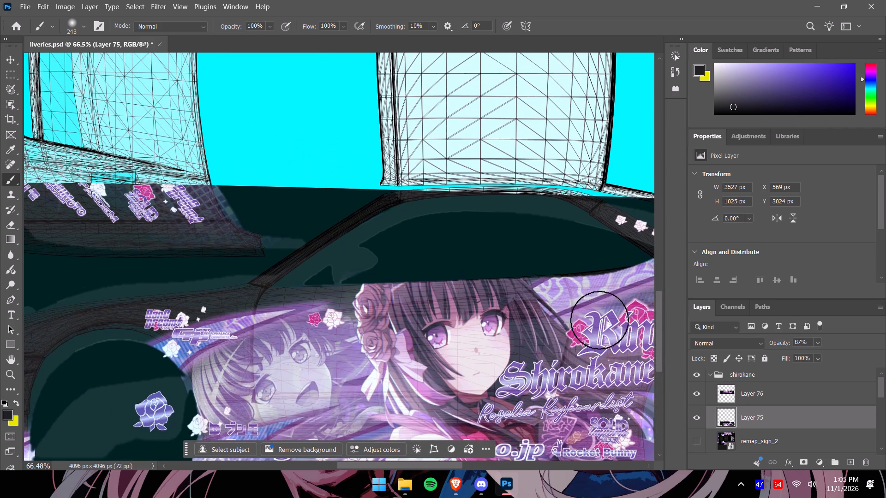
{"action": "left_click", "coordinate": [818, 344]}
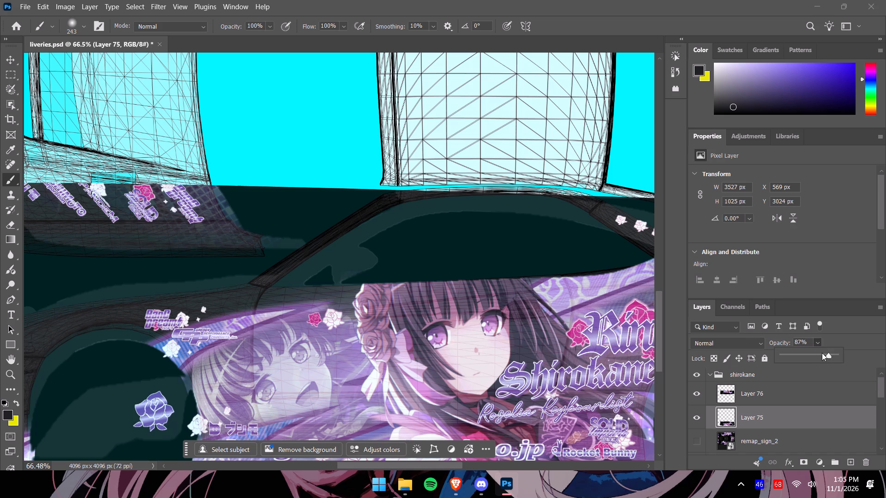
{"action": "left_click_drag", "start_coordinate": [826, 355], "coordinate": [853, 355]}
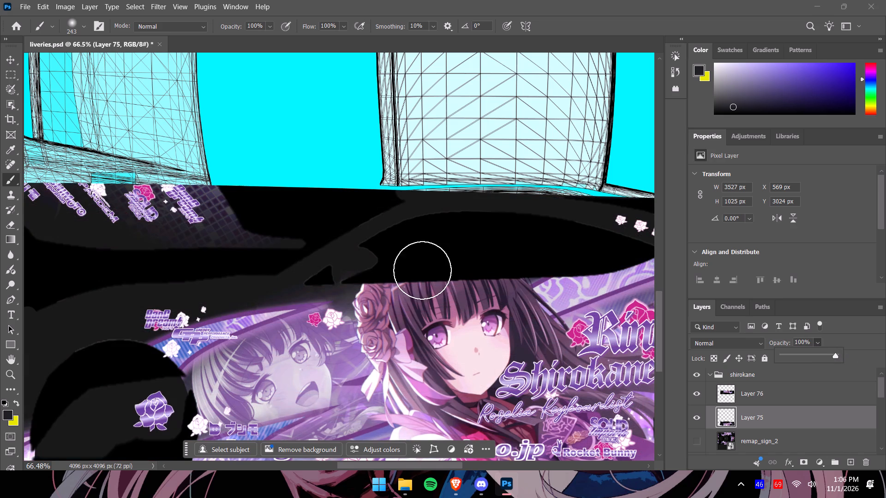
{"action": "left_click", "coordinate": [347, 241], "text": "alt"}
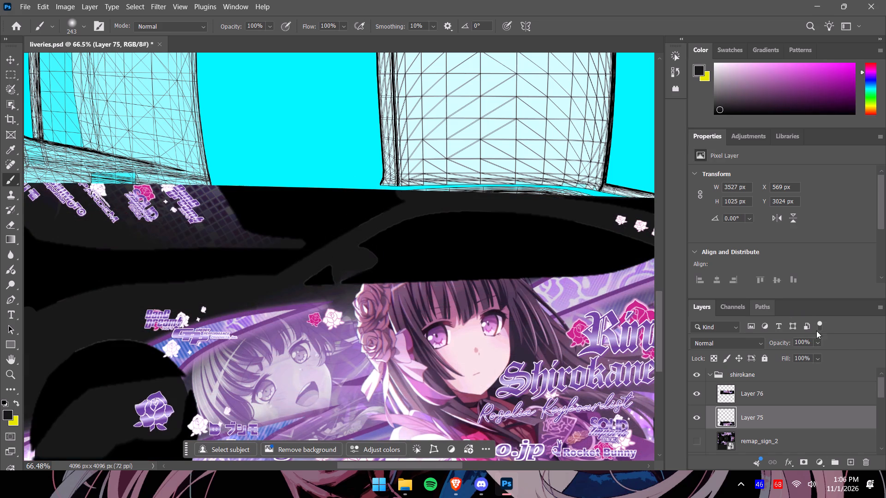
{"action": "left_click", "coordinate": [818, 338]}
{"action": "left_click_drag", "start_coordinate": [827, 356], "coordinate": [819, 357]}
{"action": "left_click", "coordinate": [84, 30]}
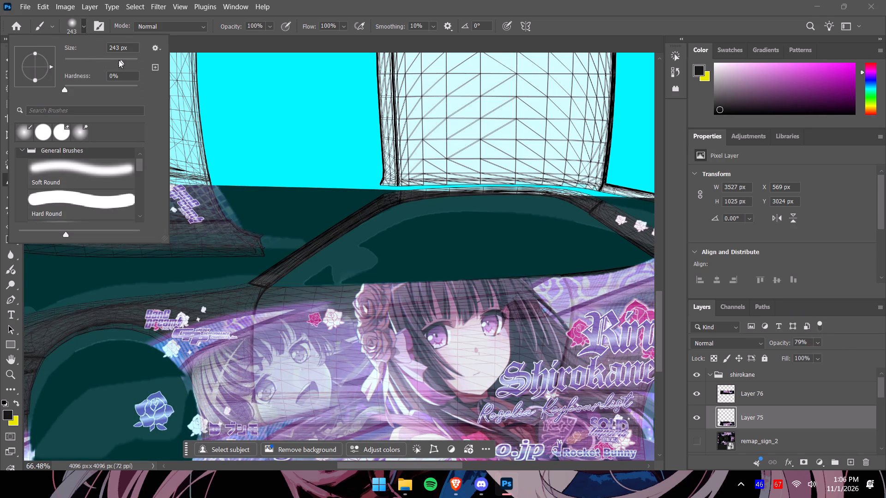
{"action": "left_click_drag", "start_coordinate": [119, 60], "coordinate": [100, 59]}
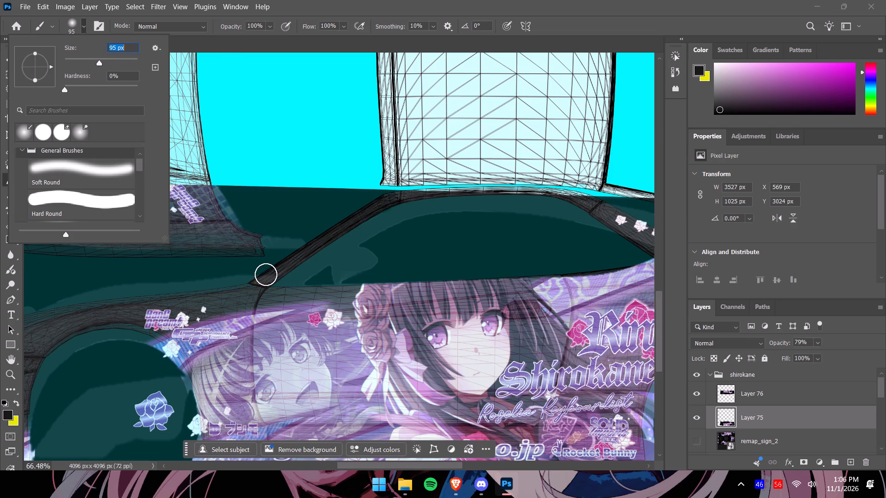
{"action": "left_click_drag", "start_coordinate": [266, 274], "coordinate": [392, 200]}
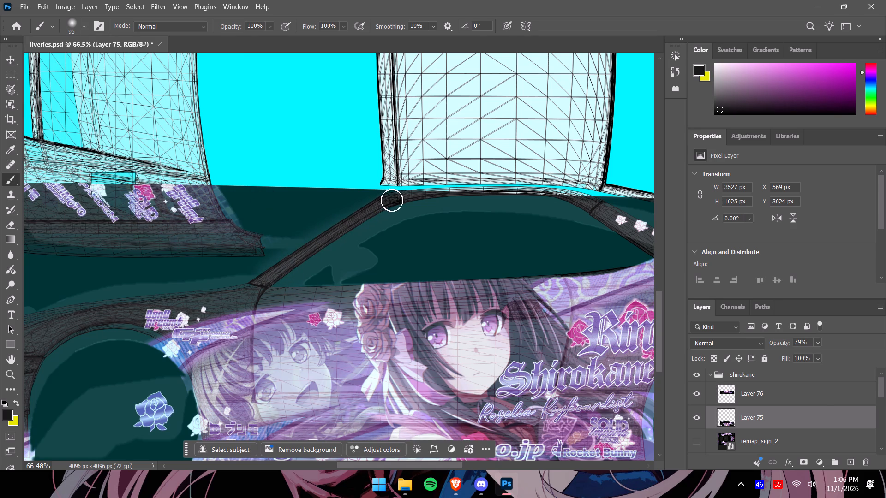
{"action": "left_click_drag", "start_coordinate": [392, 200], "coordinate": [396, 198]}
{"action": "left_click_drag", "start_coordinate": [402, 196], "coordinate": [261, 280]}
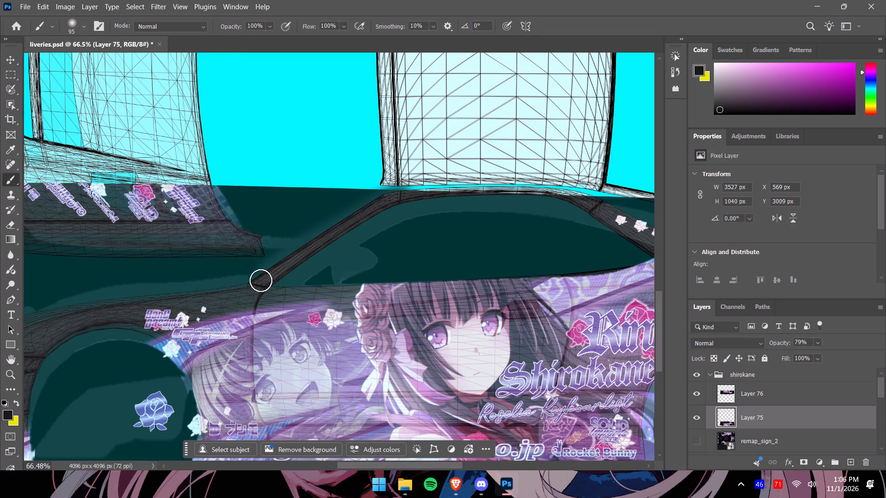
{"action": "left_click_drag", "start_coordinate": [261, 280], "coordinate": [238, 285]}
Paint dark grey back and forth along the roof rail above the side window, from the windshield pillar to the rear pillar.
{"action": "left_click_drag", "start_coordinate": [400, 197], "coordinate": [405, 196]}
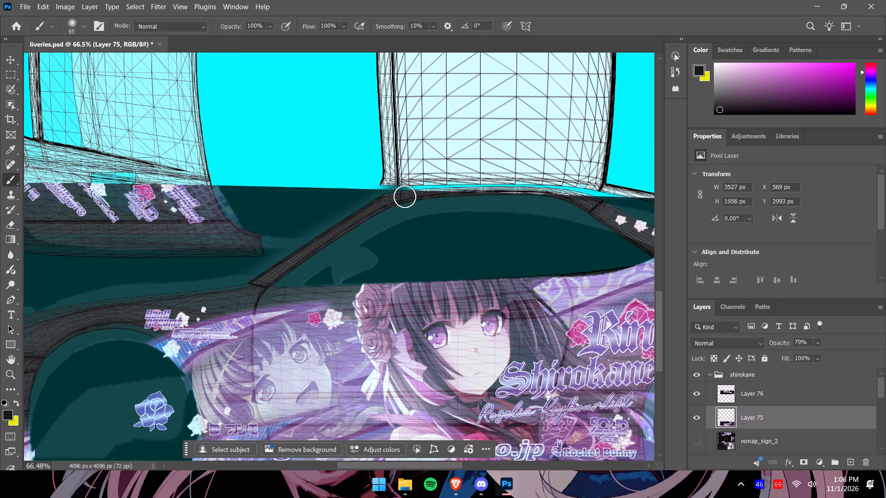
{"action": "left_click_drag", "start_coordinate": [405, 196], "coordinate": [547, 201]}
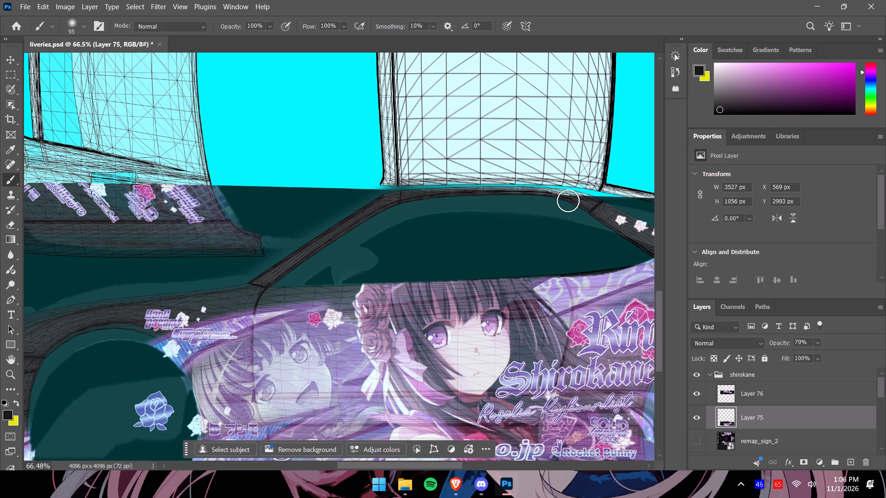
{"action": "left_click_drag", "start_coordinate": [581, 201], "coordinate": [394, 202]}
{"action": "left_click_drag", "start_coordinate": [396, 202], "coordinate": [591, 205]}
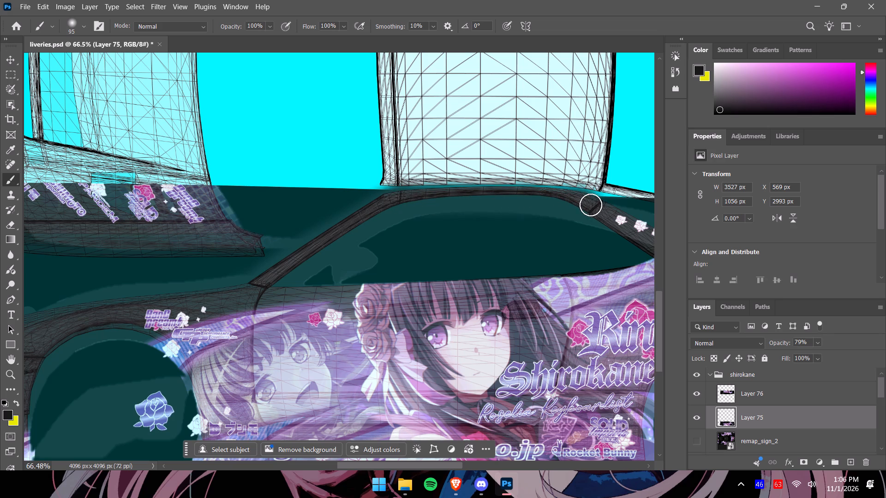
{"action": "left_click_drag", "start_coordinate": [591, 205], "coordinate": [367, 207]}
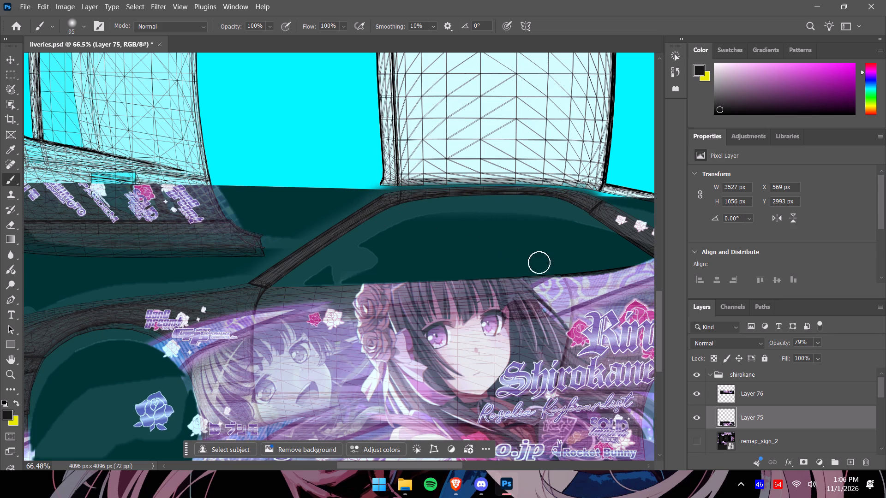
With a 44 px soft brush and Layer 75 at 79% opacity, paint dark grey along the rear pillar's lower edge beneath the three roses.
{"action": "left_click_drag", "start_coordinate": [659, 303], "coordinate": [664, 303]}
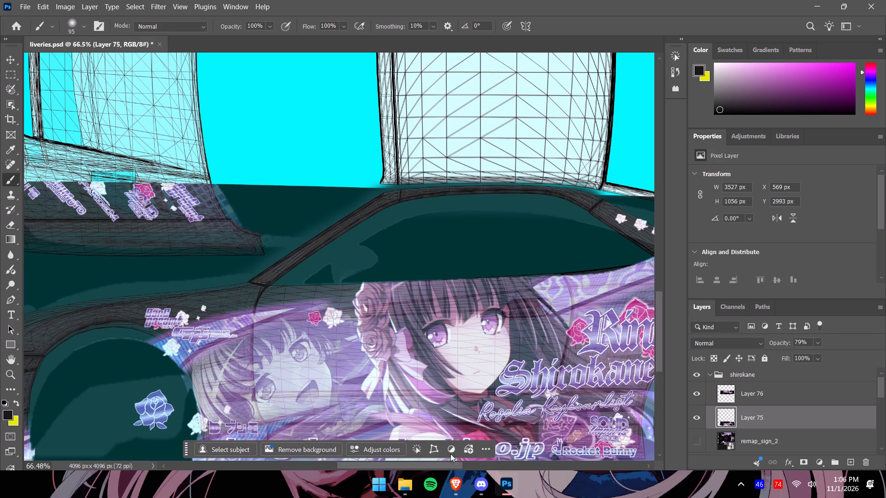
{"action": "left_click_drag", "start_coordinate": [448, 462], "coordinate": [490, 465]}
{"action": "scroll", "coordinate": [478, 235], "scroll_direction": "up", "scroll_amount": 14, "text": "alt"}
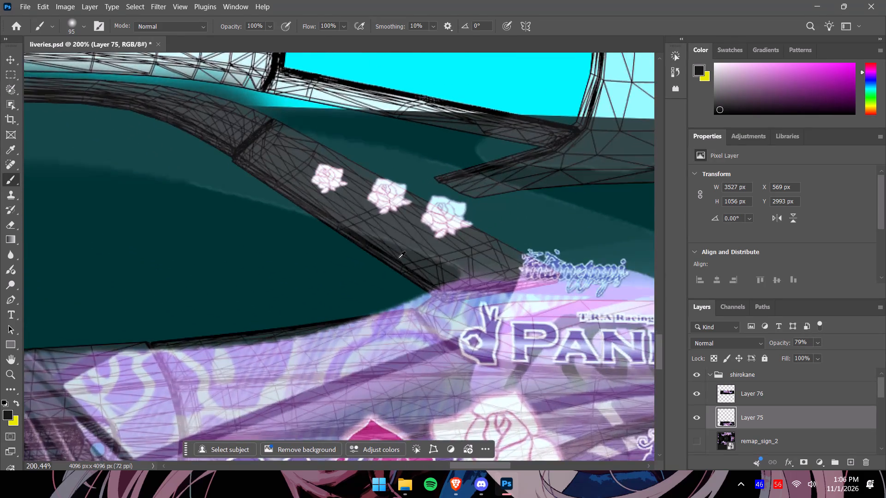
{"action": "scroll", "coordinate": [398, 258], "scroll_direction": "up", "scroll_amount": 2, "text": "alt"}
{"action": "left_click", "coordinate": [819, 339]}
{"action": "left_click_drag", "start_coordinate": [829, 354], "coordinate": [829, 354]}
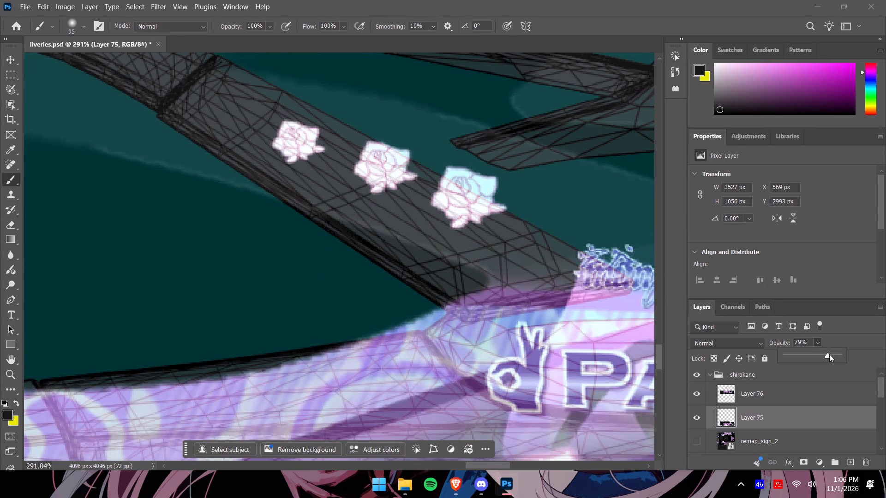
{"action": "left_click_drag", "start_coordinate": [829, 354], "coordinate": [857, 357]}
{"action": "left_click", "coordinate": [435, 238], "text": "alt"}
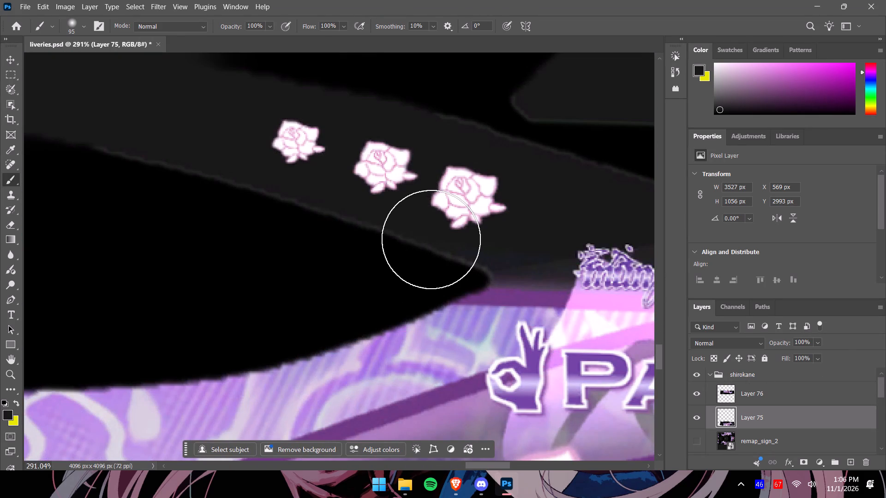
{"action": "left_click", "coordinate": [82, 22]}
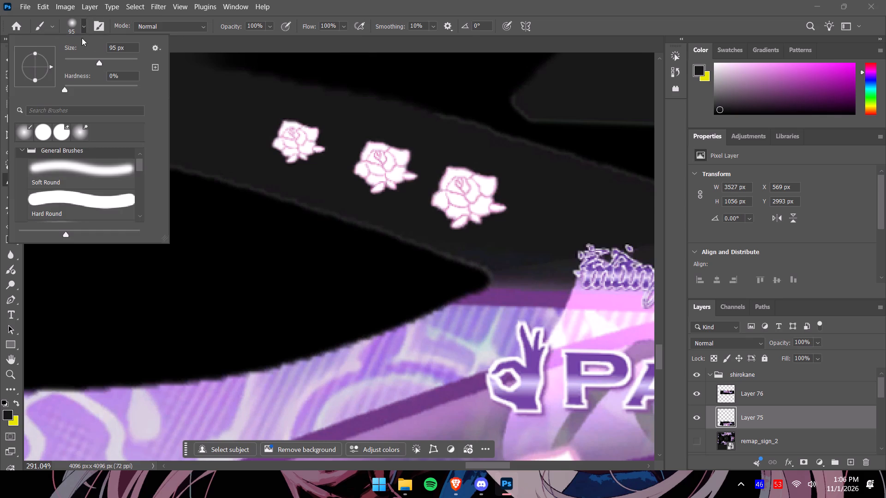
{"action": "left_click_drag", "start_coordinate": [99, 63], "coordinate": [81, 61]}
{"action": "left_click", "coordinate": [83, 31]}
{"action": "left_click", "coordinate": [814, 341]}
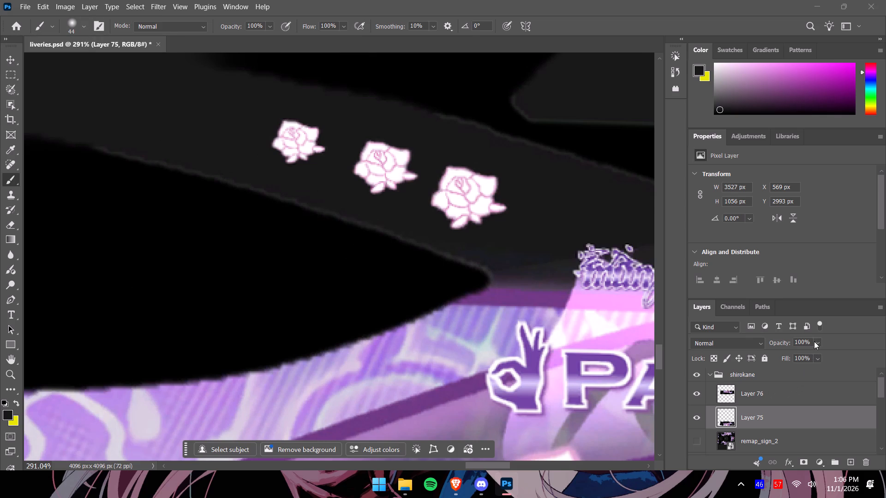
{"action": "left_click_drag", "start_coordinate": [829, 354], "coordinate": [819, 355]}
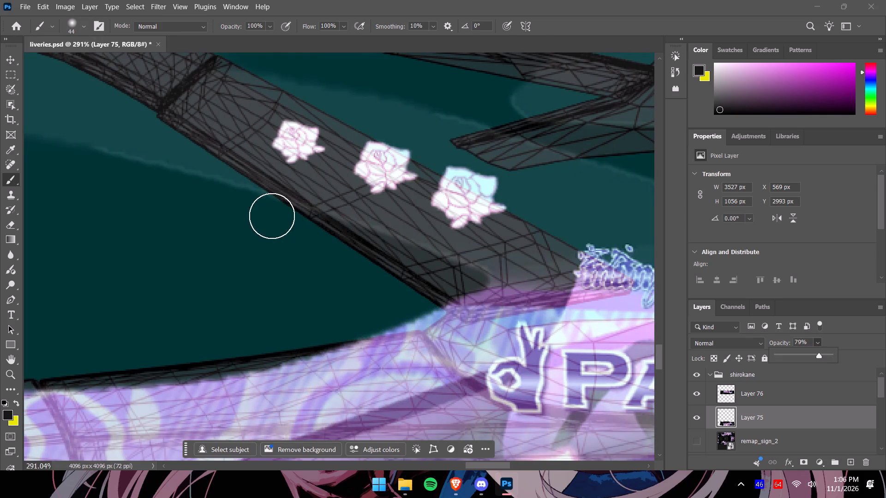
{"action": "left_click_drag", "start_coordinate": [297, 206], "coordinate": [454, 264]}
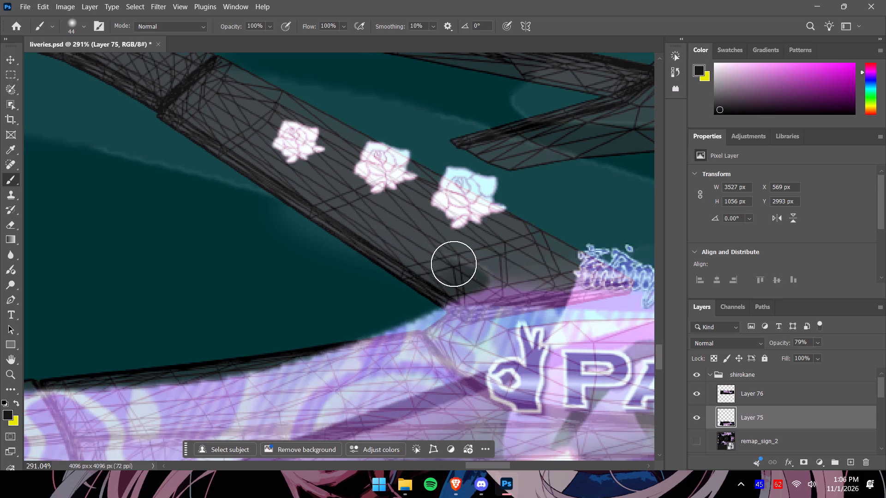
{"action": "left_click_drag", "start_coordinate": [454, 264], "coordinate": [466, 266]}
Cover the black tip where the rear pillar meets the purple artwork and paint back up along the pillar's window edge.
{"action": "left_click_drag", "start_coordinate": [476, 262], "coordinate": [437, 271]}
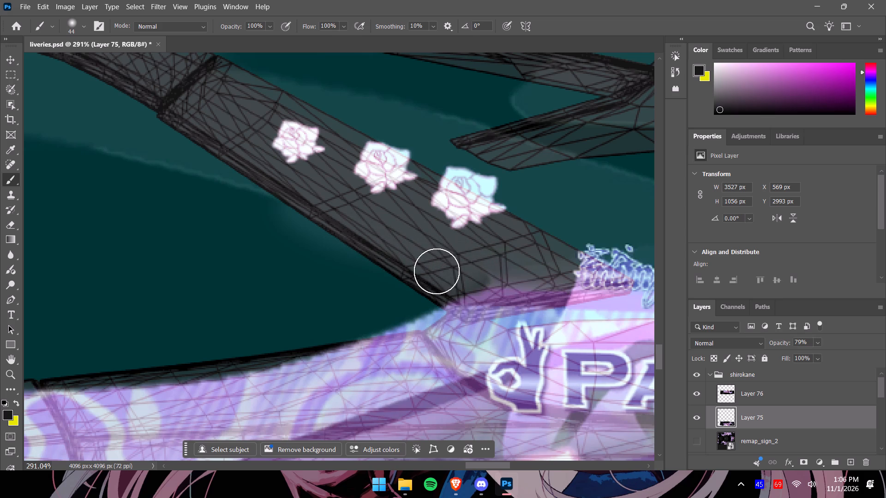
{"action": "left_click_drag", "start_coordinate": [437, 271], "coordinate": [436, 278]}
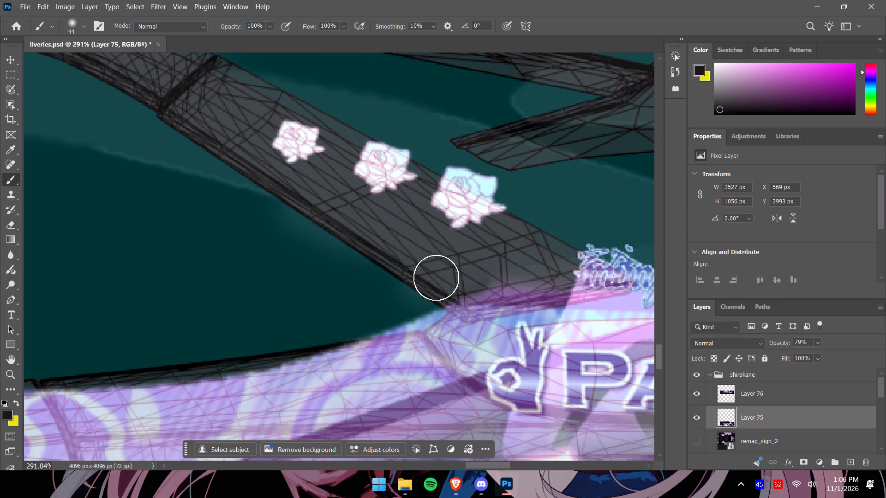
{"action": "left_click_drag", "start_coordinate": [436, 278], "coordinate": [461, 271]}
{"action": "left_click_drag", "start_coordinate": [461, 271], "coordinate": [478, 269]}
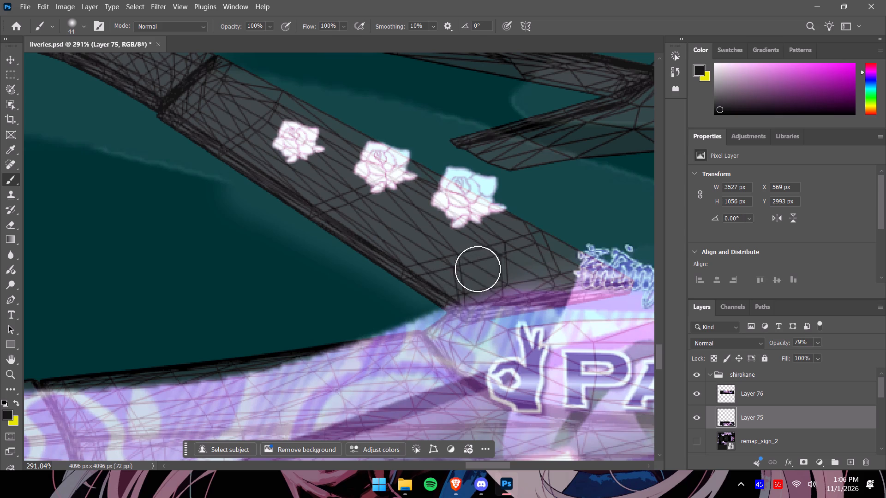
{"action": "left_click_drag", "start_coordinate": [478, 269], "coordinate": [430, 283]}
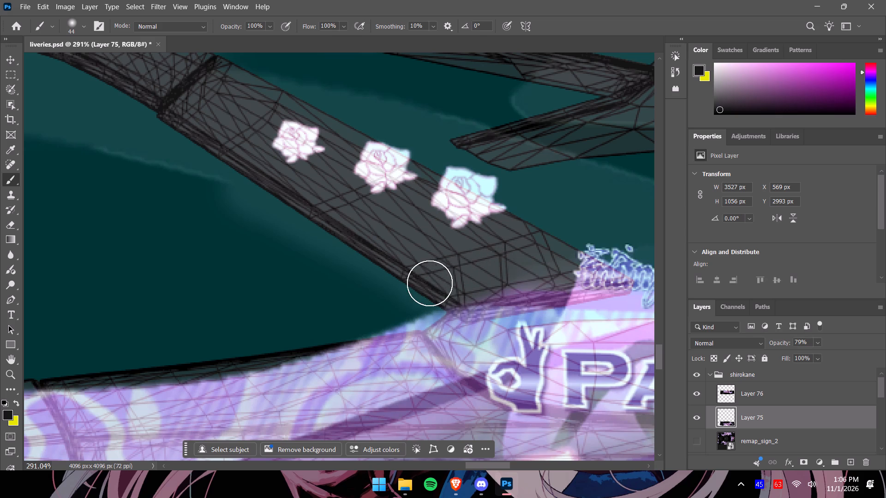
{"action": "left_click_drag", "start_coordinate": [430, 283], "coordinate": [413, 288]}
{"action": "left_click_drag", "start_coordinate": [424, 281], "coordinate": [203, 218]}
{"action": "left_click_drag", "start_coordinate": [296, 225], "coordinate": [204, 188]}
With a 25 px Eraser on Layer 75, erase the dark grey covering the rear deck panel's pointed tip and adjoining edges behind the three roses.
{"action": "scroll", "coordinate": [312, 252], "scroll_direction": "down", "scroll_amount": 2, "text": "alt"}
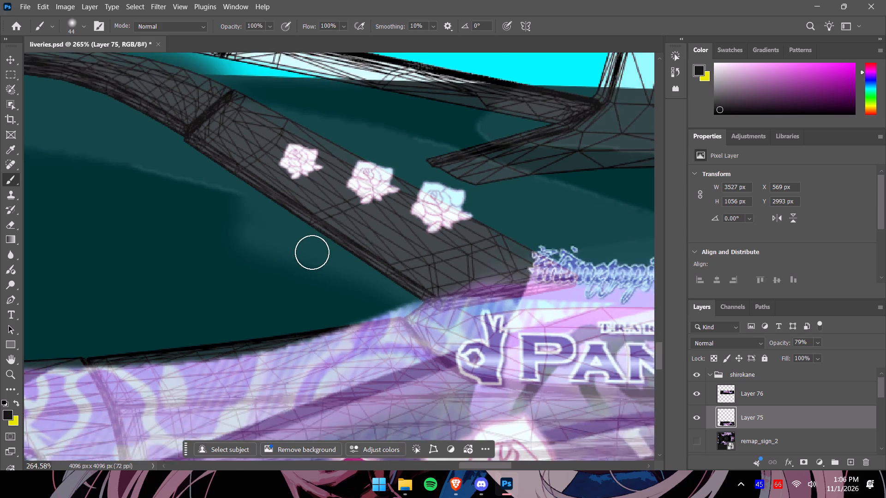
{"action": "scroll", "coordinate": [312, 252], "scroll_direction": "down", "scroll_amount": 4, "text": "alt"}
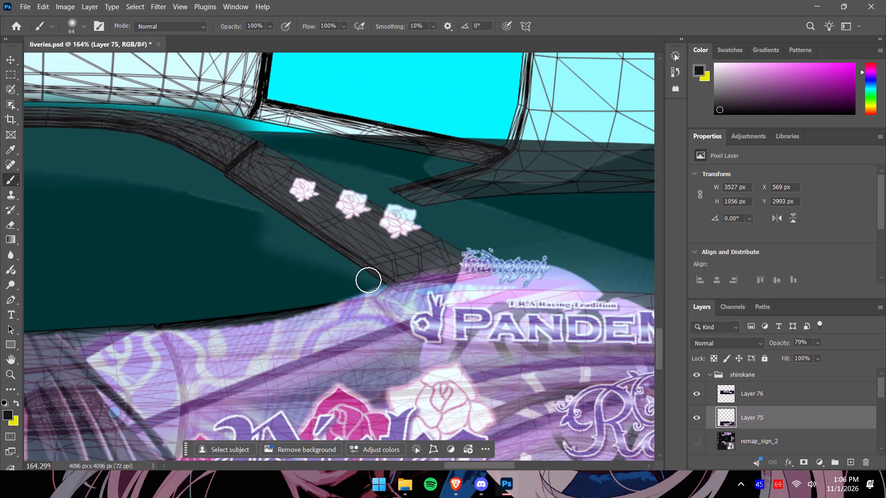
{"action": "scroll", "coordinate": [368, 279], "scroll_direction": "down", "scroll_amount": 6, "text": "alt"}
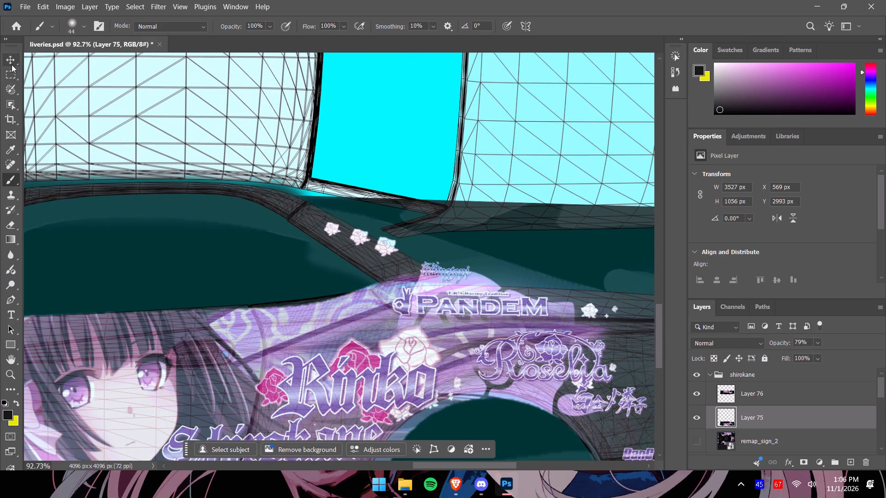
{"action": "left_click", "coordinate": [13, 221]}
{"action": "scroll", "coordinate": [463, 212], "scroll_direction": "up", "scroll_amount": 12, "text": "alt"}
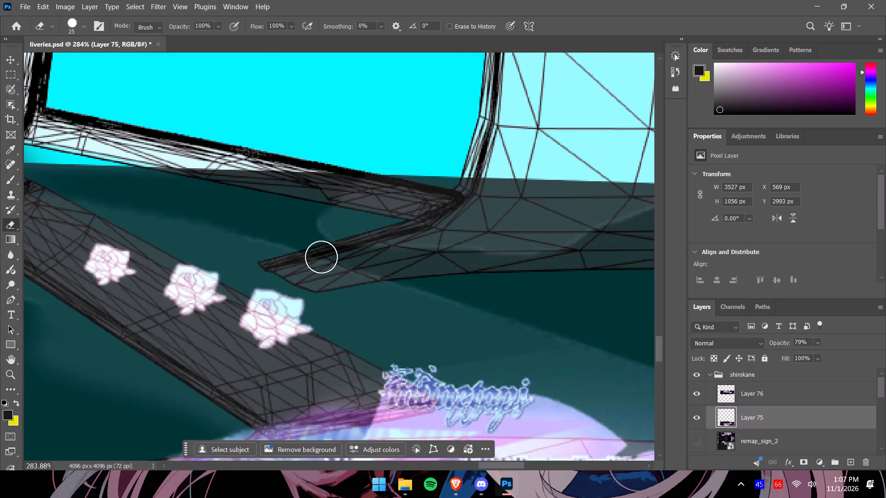
{"action": "left_click_drag", "start_coordinate": [264, 256], "coordinate": [287, 265]}
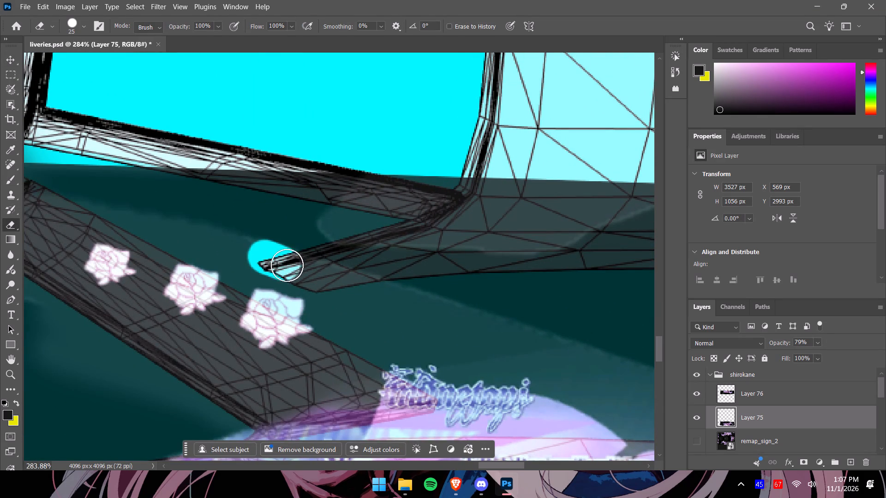
{"action": "left_click_drag", "start_coordinate": [287, 265], "coordinate": [389, 276]}
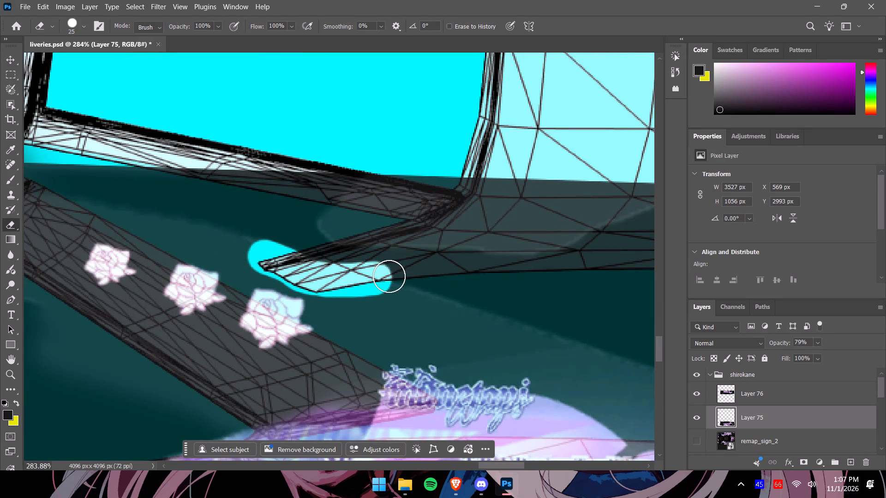
{"action": "left_click_drag", "start_coordinate": [389, 276], "coordinate": [567, 251]}
{"action": "left_click_drag", "start_coordinate": [281, 259], "coordinate": [454, 190]}
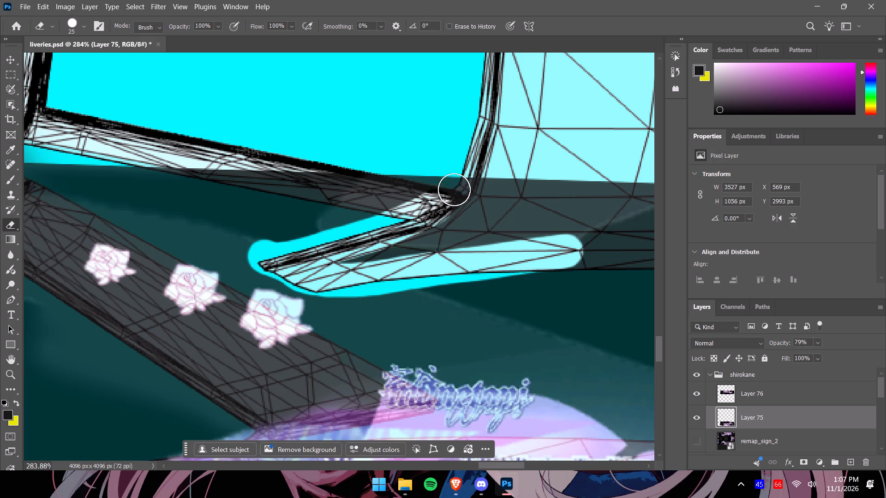
{"action": "left_click_drag", "start_coordinate": [454, 190], "coordinate": [467, 179]}
{"action": "left_click_drag", "start_coordinate": [344, 258], "coordinate": [567, 181]}
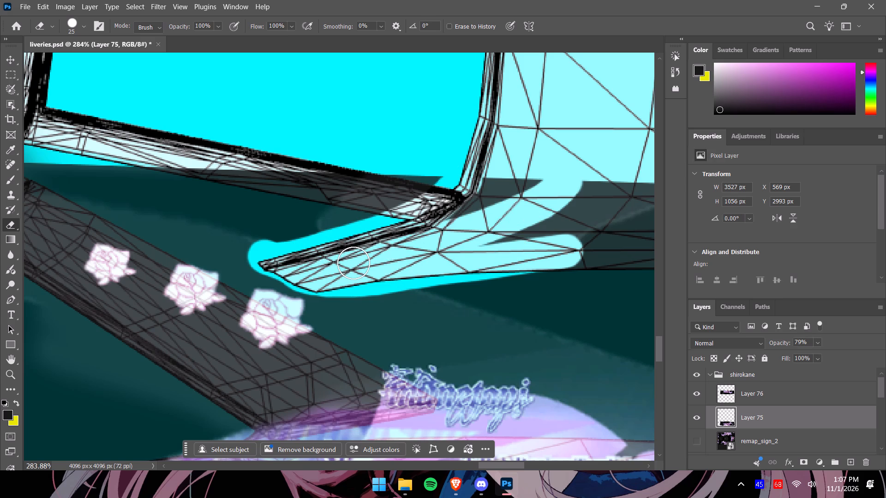
Erase the dark grey overlapping the thin wireframe strip between the roof panel's rear corner and the rear deck's tip.
{"action": "scroll", "coordinate": [372, 252], "scroll_direction": "down", "scroll_amount": 7, "text": "alt"}
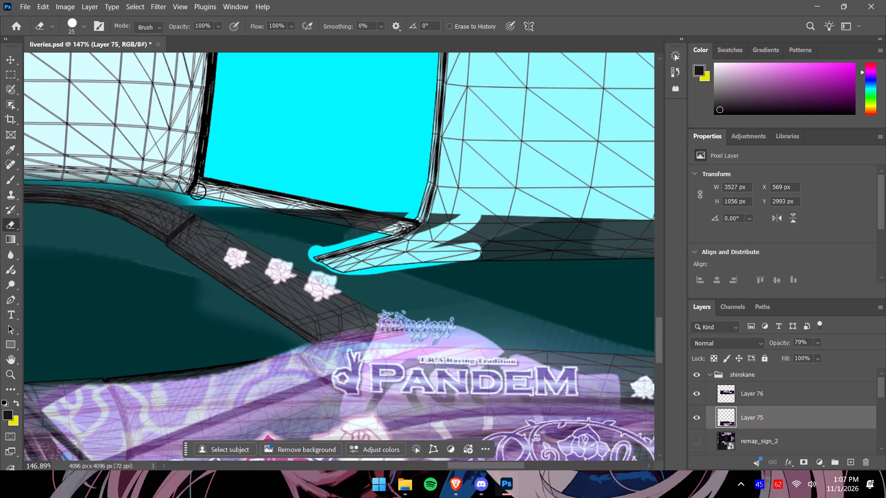
{"action": "left_click_drag", "start_coordinate": [193, 189], "coordinate": [331, 219]}
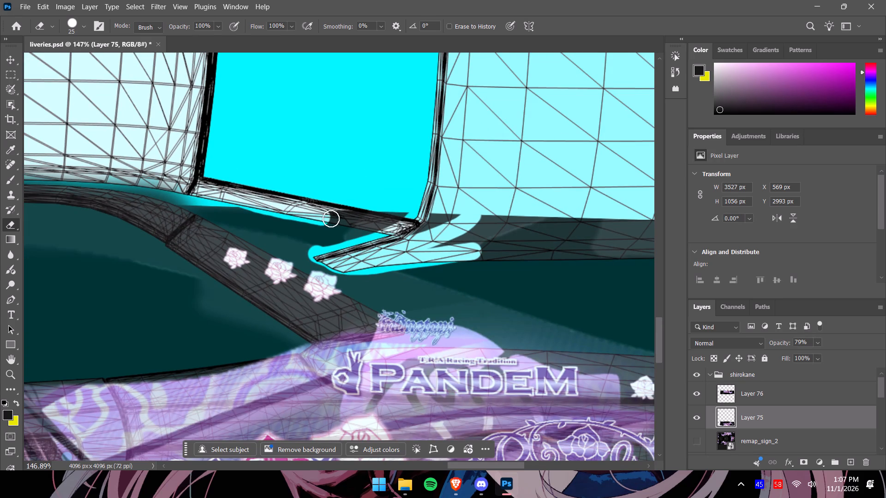
{"action": "left_click_drag", "start_coordinate": [331, 219], "coordinate": [286, 202]}
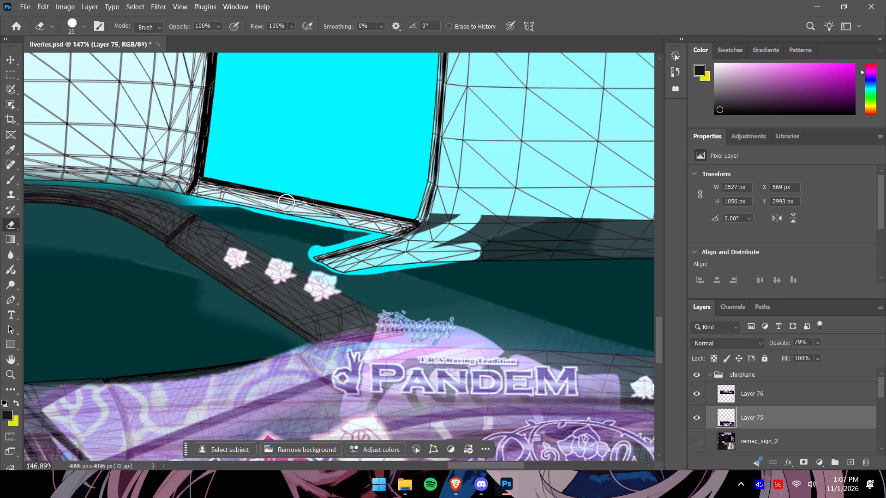
{"action": "left_click_drag", "start_coordinate": [286, 202], "coordinate": [265, 197]}
Erase the dark overspill along the roof panel's lower edge, from its rear corner forward past the middle of the roof.
{"action": "left_click_drag", "start_coordinate": [449, 466], "coordinate": [422, 468]}
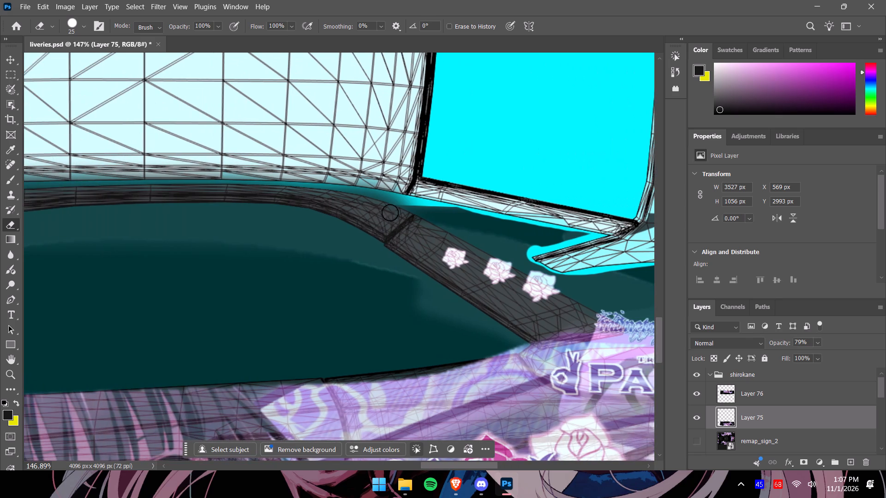
{"action": "left_click_drag", "start_coordinate": [442, 191], "coordinate": [401, 183]}
{"action": "left_click_drag", "start_coordinate": [401, 183], "coordinate": [396, 185]}
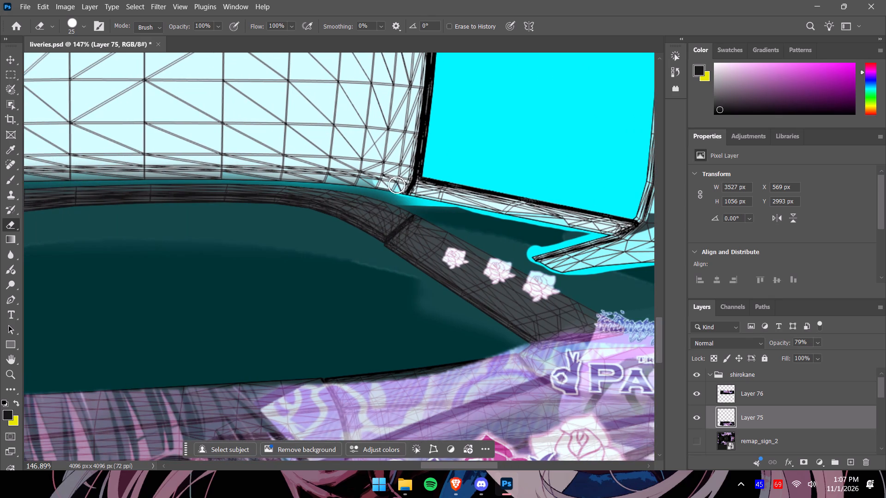
{"action": "left_click_drag", "start_coordinate": [396, 185], "coordinate": [369, 178]}
{"action": "left_click_drag", "start_coordinate": [369, 178], "coordinate": [343, 176]}
{"action": "left_click_drag", "start_coordinate": [343, 176], "coordinate": [316, 176]}
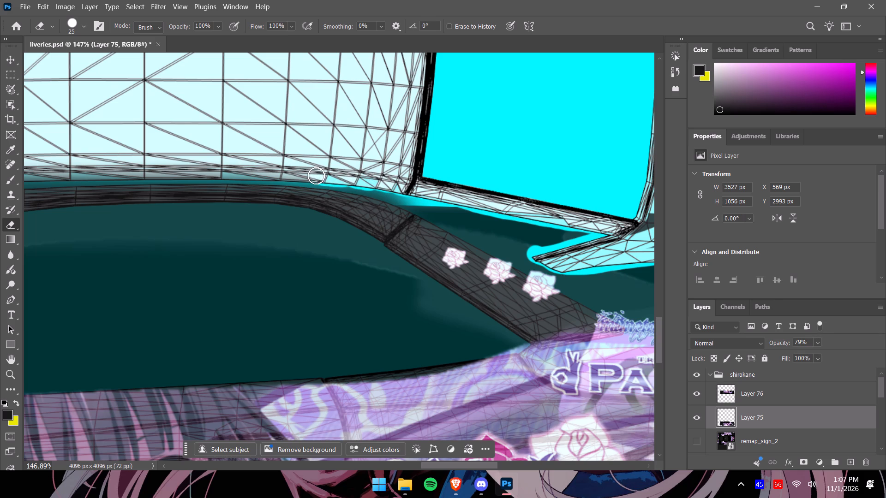
{"action": "left_click_drag", "start_coordinate": [316, 176], "coordinate": [309, 175]}
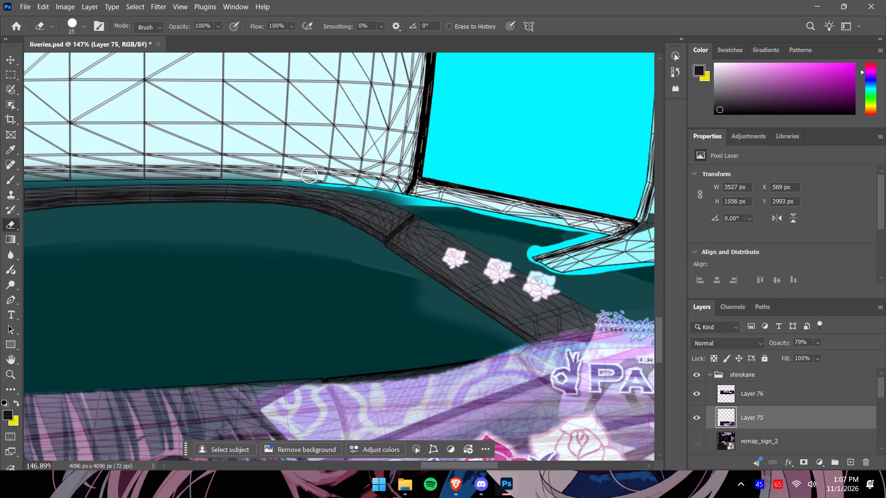
{"action": "left_click_drag", "start_coordinate": [309, 175], "coordinate": [216, 171]}
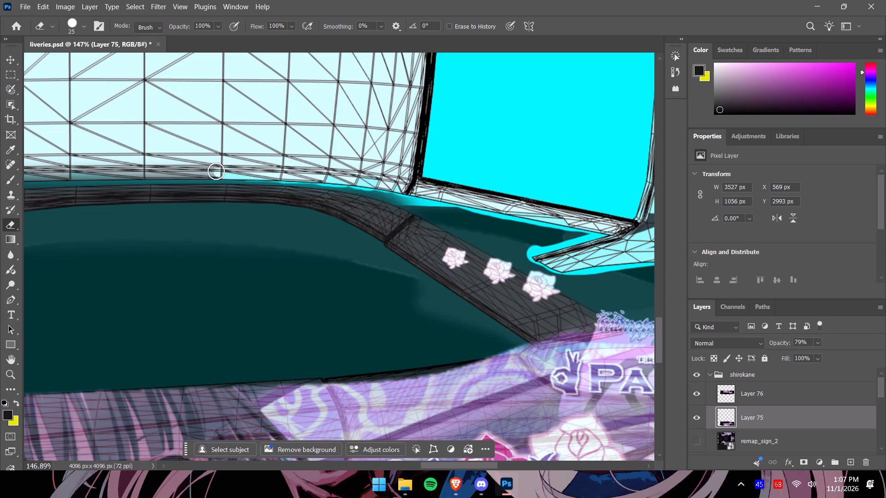
{"action": "left_click_drag", "start_coordinate": [216, 171], "coordinate": [75, 178]}
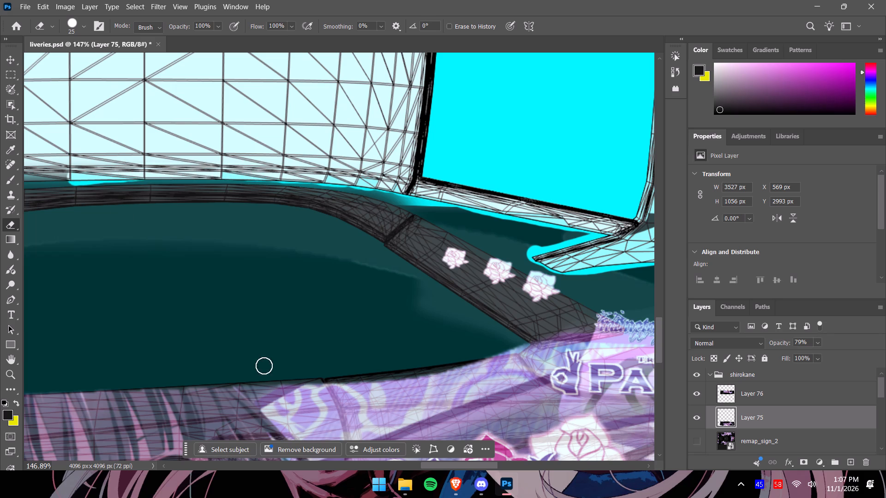
Clean the remaining overspill along the roof panel's lower edge above the side window, erasing forward past the roof's front corner.
{"action": "left_click_drag", "start_coordinate": [425, 461], "coordinate": [401, 462]}
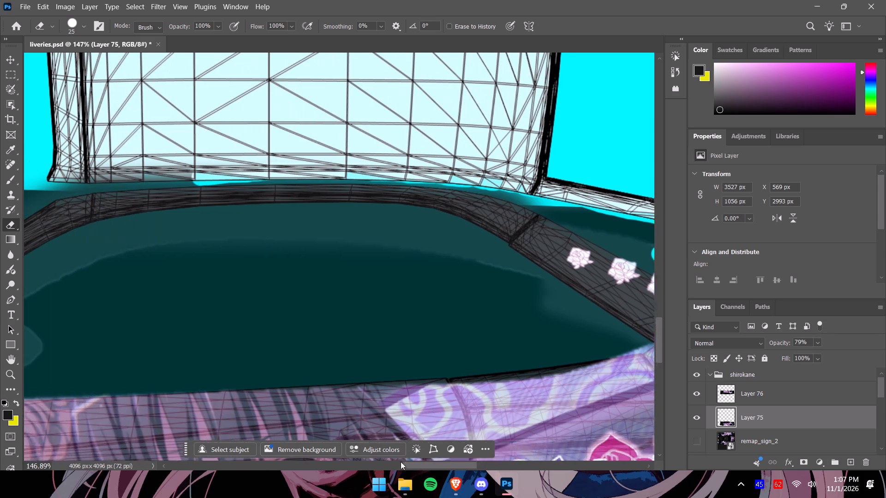
{"action": "left_click_drag", "start_coordinate": [401, 462], "coordinate": [396, 461]}
{"action": "left_click_drag", "start_coordinate": [354, 173], "coordinate": [359, 173]}
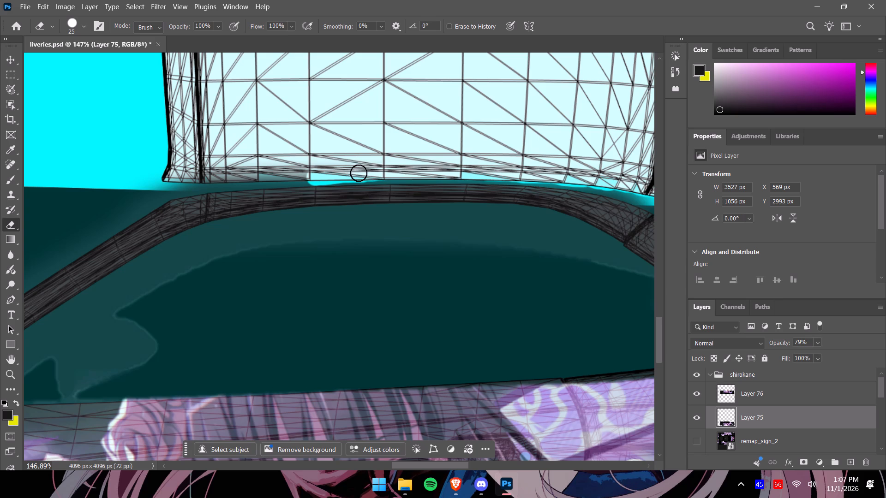
{"action": "left_click_drag", "start_coordinate": [359, 173], "coordinate": [387, 172]}
{"action": "left_click_drag", "start_coordinate": [387, 172], "coordinate": [426, 172]}
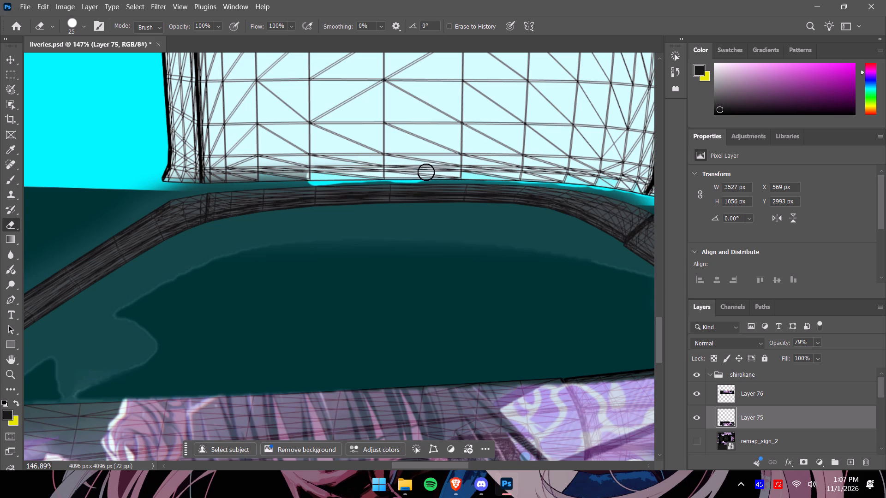
{"action": "left_click_drag", "start_coordinate": [426, 172], "coordinate": [481, 173]}
{"action": "left_click_drag", "start_coordinate": [481, 173], "coordinate": [493, 173]}
{"action": "left_click_drag", "start_coordinate": [318, 173], "coordinate": [278, 174]}
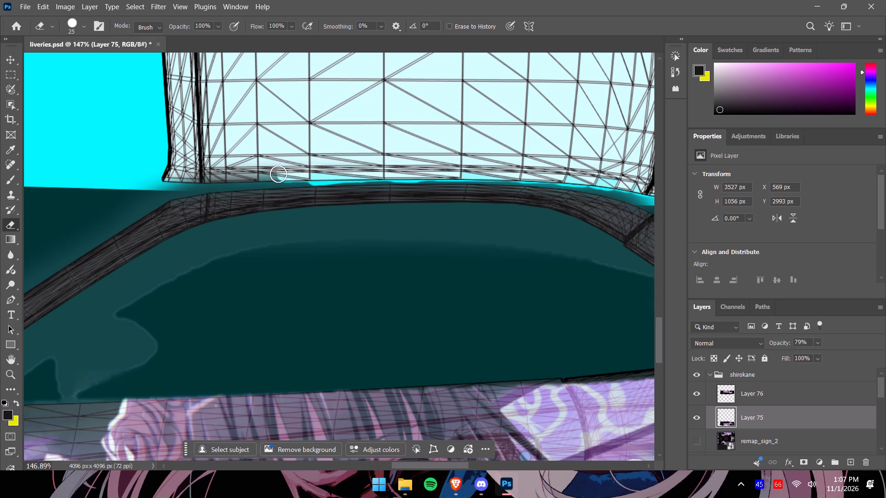
{"action": "left_click_drag", "start_coordinate": [278, 174], "coordinate": [142, 182]}
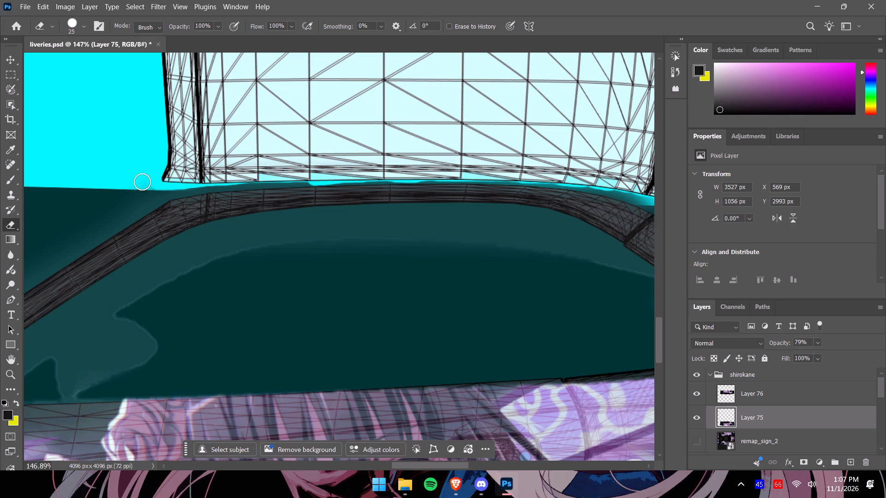
{"action": "left_click_drag", "start_coordinate": [142, 182], "coordinate": [137, 182]}
{"action": "left_click_drag", "start_coordinate": [180, 184], "coordinate": [280, 173]}
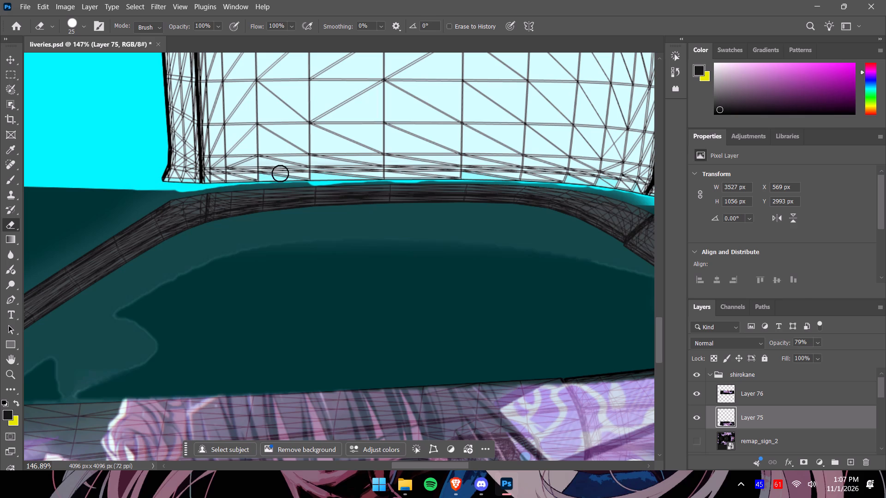
{"action": "left_click_drag", "start_coordinate": [280, 173], "coordinate": [254, 177]}
{"action": "left_click_drag", "start_coordinate": [254, 177], "coordinate": [158, 178]}
Enlarge the Eraser to 149 px and erase the dark grey overlapping the rear deck panel's lower edge on Layer 75.
{"action": "scroll", "coordinate": [174, 165], "scroll_direction": "down", "scroll_amount": 9, "text": "alt"}
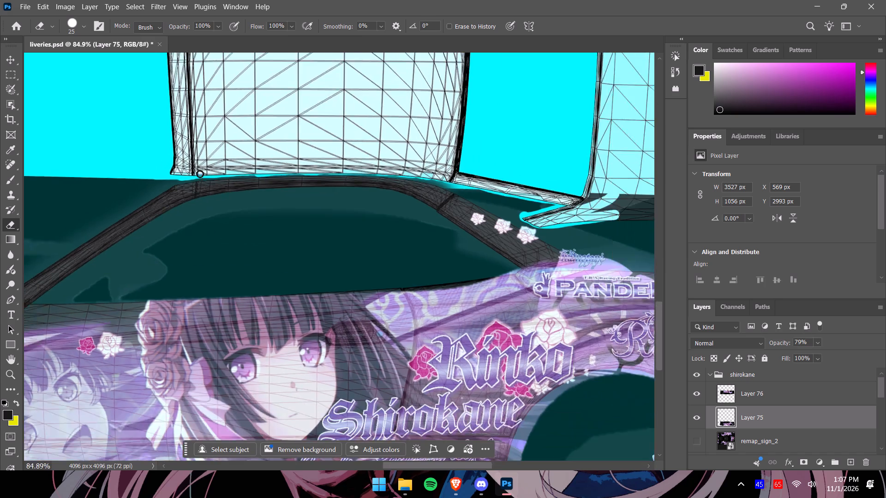
{"action": "scroll", "coordinate": [200, 174], "scroll_direction": "down", "scroll_amount": 3, "text": "alt"}
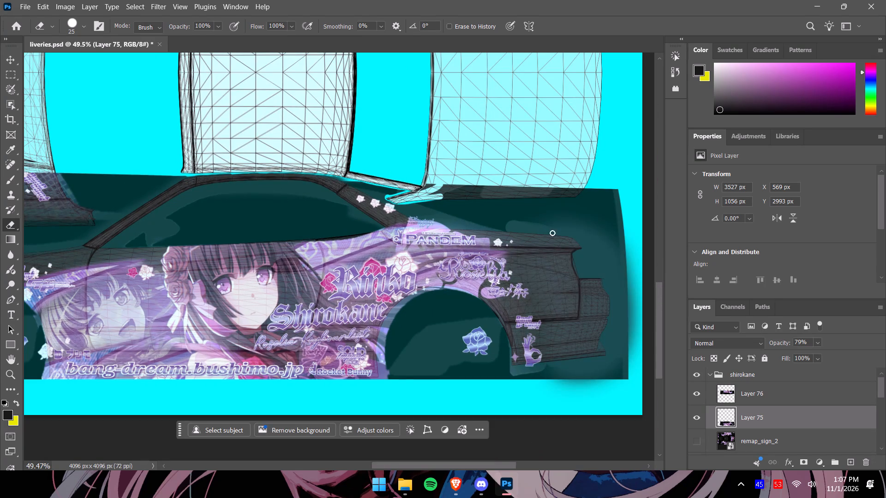
{"action": "left_click_drag", "start_coordinate": [423, 465], "coordinate": [442, 464]}
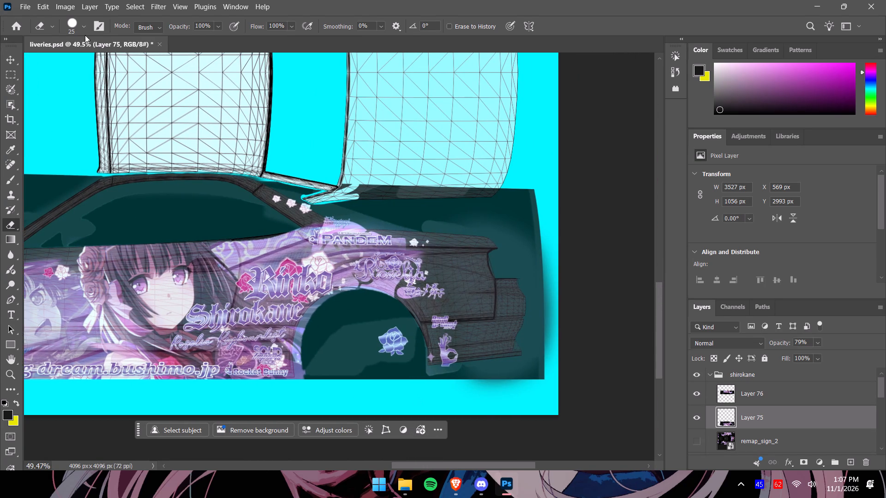
{"action": "left_click", "coordinate": [83, 28]}
{"action": "left_click_drag", "start_coordinate": [70, 61], "coordinate": [110, 64]}
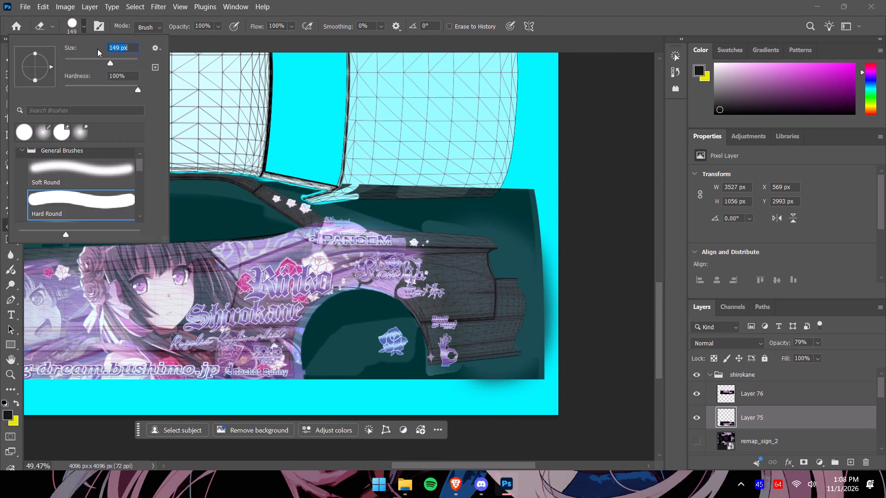
{"action": "left_click", "coordinate": [80, 25]}
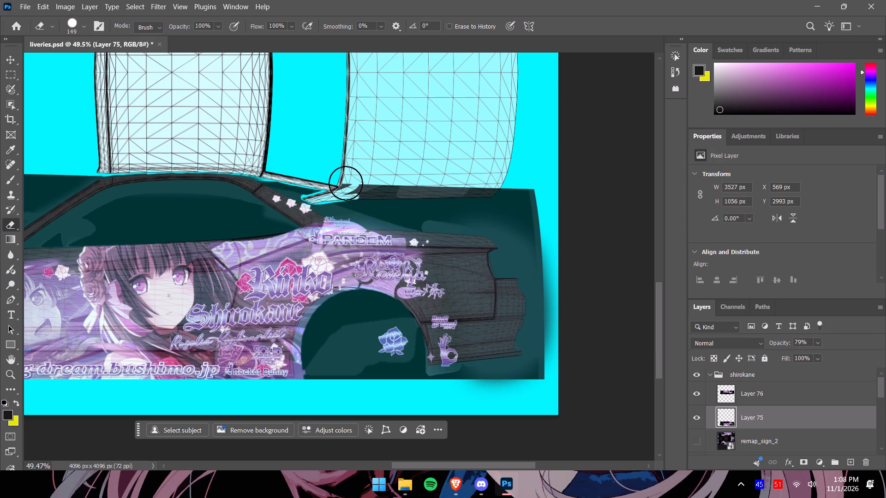
{"action": "left_click_drag", "start_coordinate": [339, 188], "coordinate": [365, 190]}
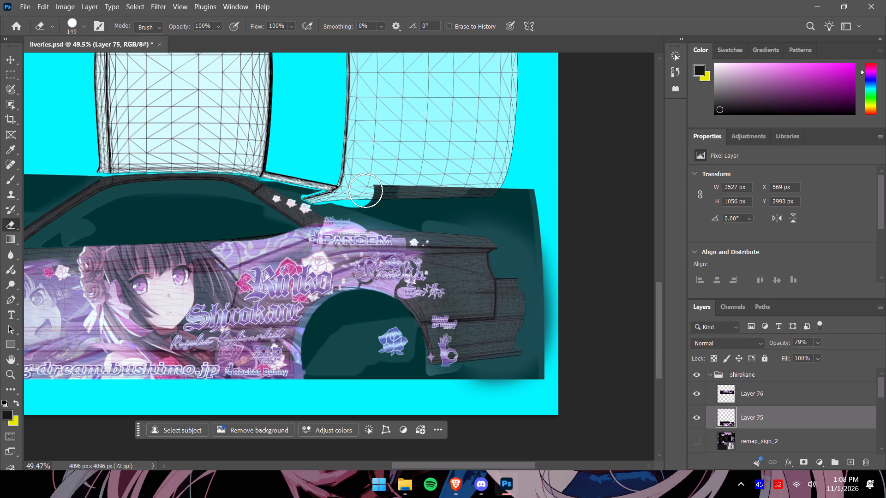
{"action": "left_click_drag", "start_coordinate": [365, 190], "coordinate": [544, 186]}
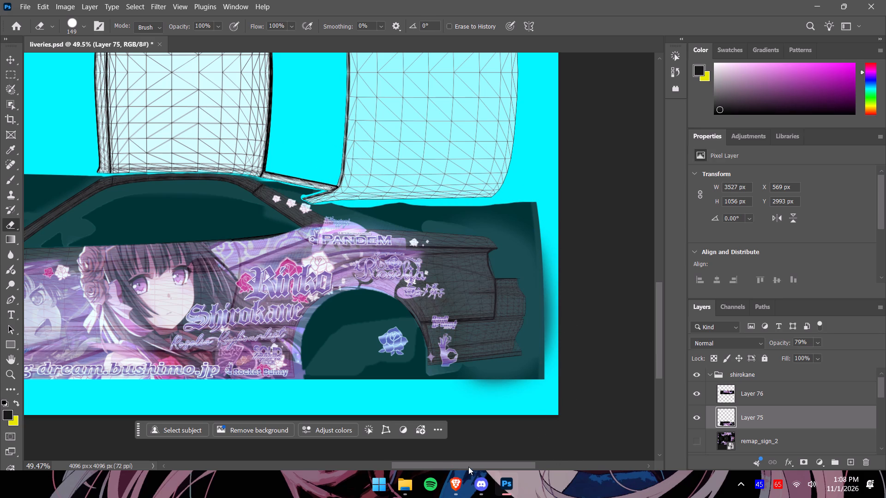
Erase the dark grey and stray artwork covering the hood panel, from its pointed rear corner forward to its front edge.
{"action": "left_click_drag", "start_coordinate": [467, 466], "coordinate": [383, 456]}
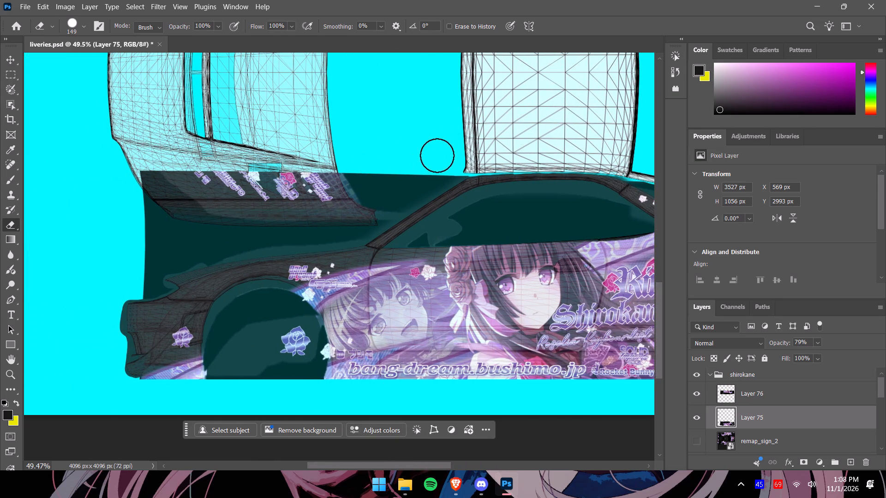
{"action": "left_click_drag", "start_coordinate": [439, 161], "coordinate": [366, 211]}
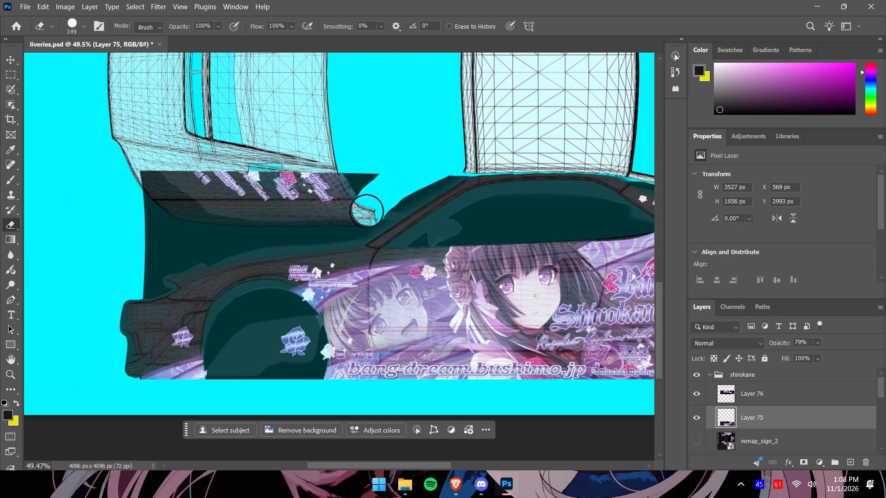
{"action": "left_click_drag", "start_coordinate": [366, 211], "coordinate": [249, 181]}
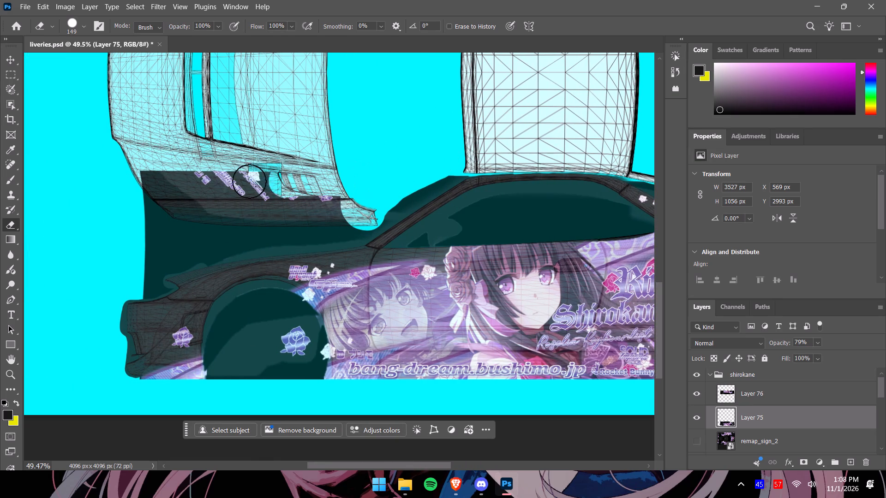
{"action": "left_click_drag", "start_coordinate": [249, 181], "coordinate": [324, 210]}
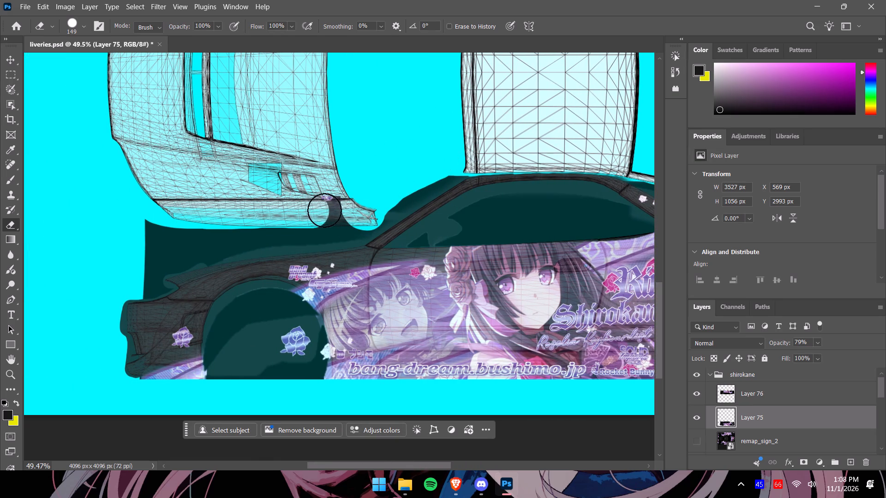
{"action": "left_click_drag", "start_coordinate": [324, 210], "coordinate": [173, 223]}
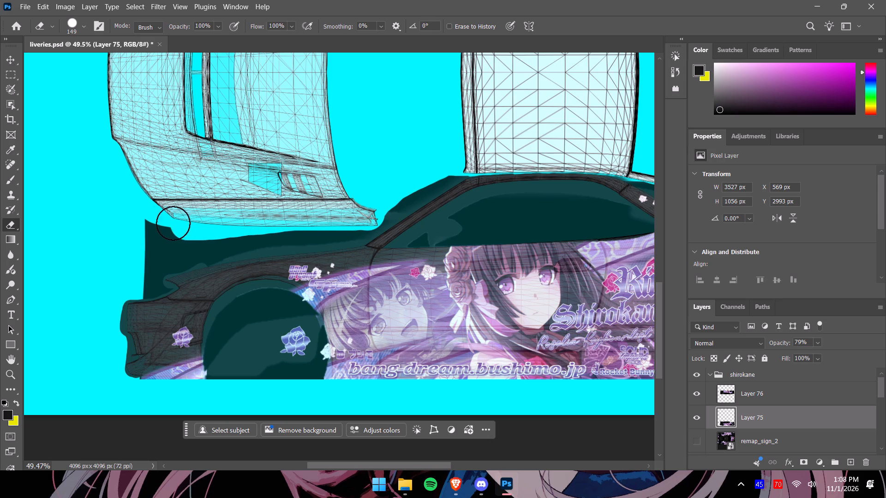
Erase the leftover dark corner ahead of the hood panel, trimming it to a slope above the front fender.
{"action": "left_click_drag", "start_coordinate": [173, 223], "coordinate": [58, 238]}
{"action": "left_click_drag", "start_coordinate": [151, 229], "coordinate": [88, 254]}
{"action": "left_click_drag", "start_coordinate": [192, 229], "coordinate": [111, 259]}
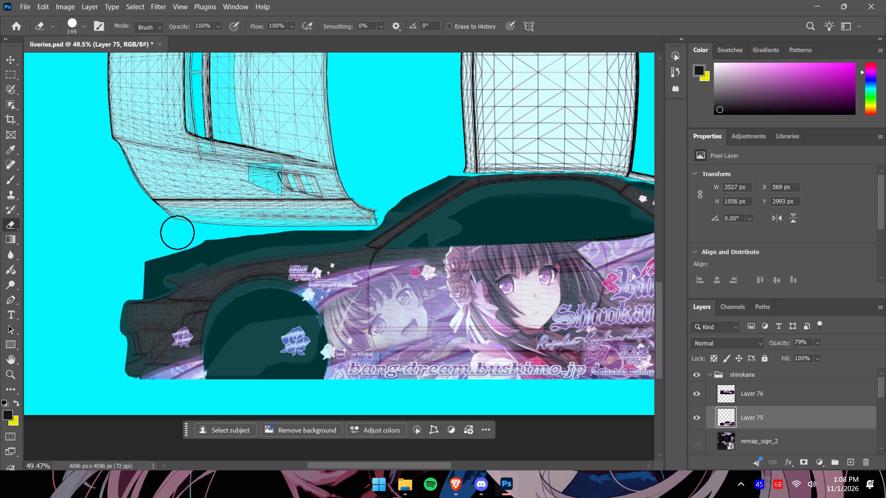
{"action": "left_click_drag", "start_coordinate": [165, 235], "coordinate": [118, 261]}
Delete Layer 76, which holds the old mirrored artwork over the upper car side.
{"action": "scroll", "coordinate": [123, 250], "scroll_direction": "down", "scroll_amount": 9, "text": "alt"}
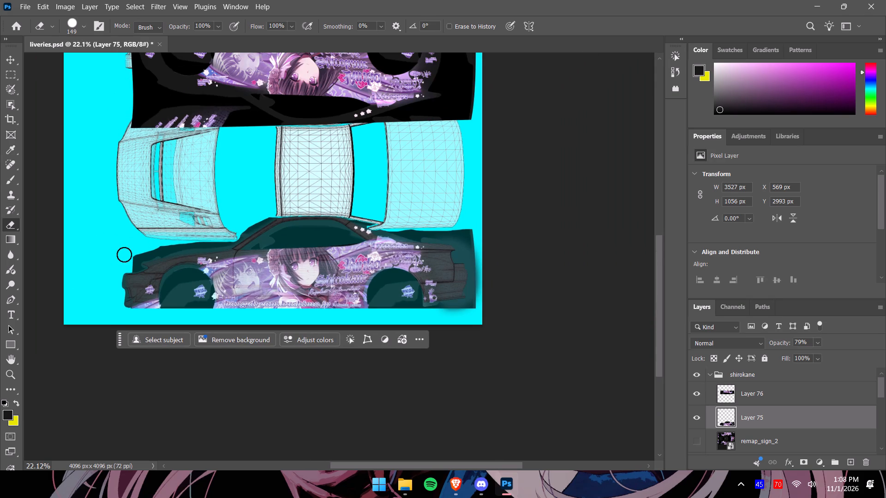
{"action": "left_click", "coordinate": [659, 308]}
{"action": "left_click_drag", "start_coordinate": [660, 296], "coordinate": [659, 282]}
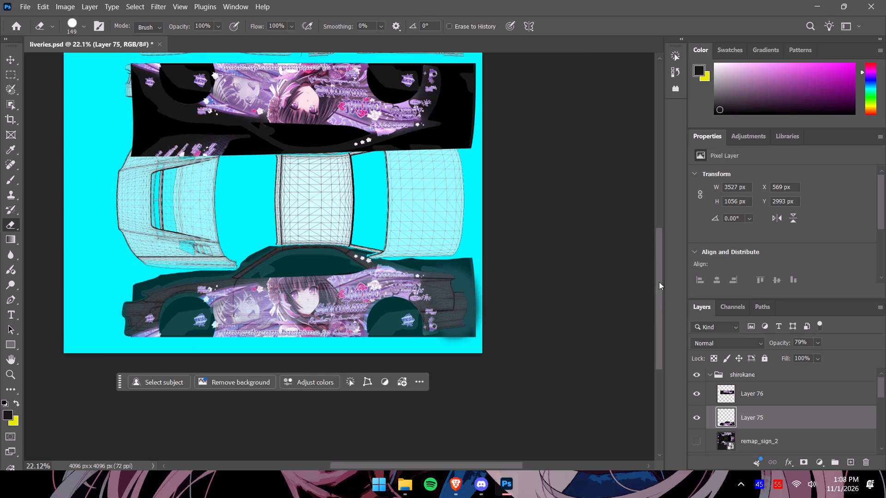
{"action": "left_click_drag", "start_coordinate": [659, 282], "coordinate": [661, 270]}
{"action": "left_click", "coordinate": [789, 400]}
{"action": "right_click", "coordinate": [789, 400]}
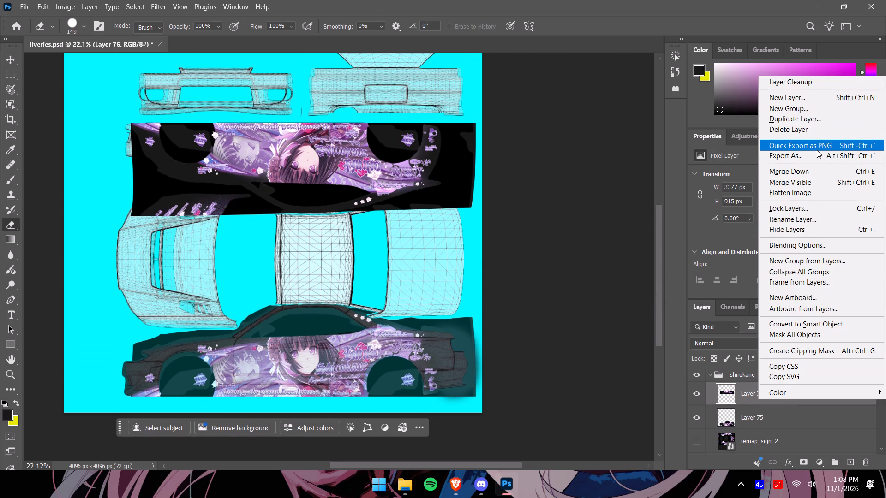
{"action": "left_click", "coordinate": [793, 128]}
{"action": "left_click", "coordinate": [415, 192]}
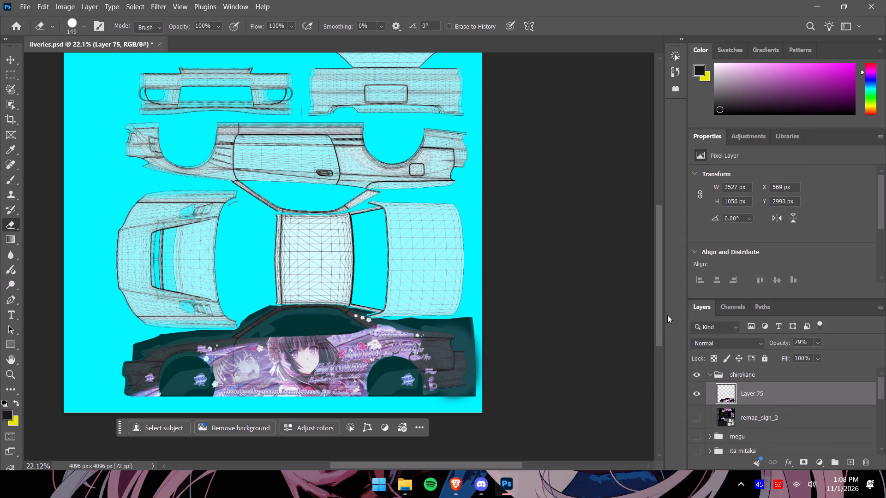
Set Layer 75's opacity to 100%.
{"action": "left_click_drag", "start_coordinate": [657, 317], "coordinate": [662, 340]}
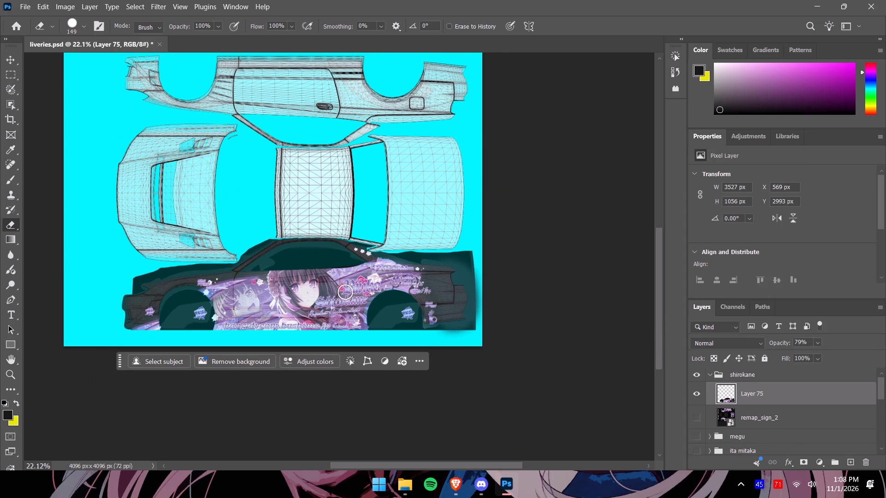
{"action": "scroll", "coordinate": [304, 296], "scroll_direction": "up", "scroll_amount": 5, "text": "alt"}
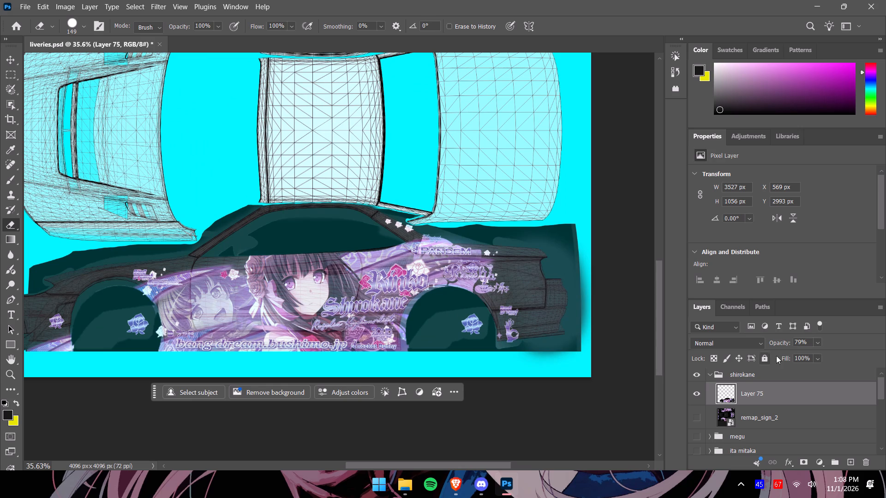
{"action": "left_click", "coordinate": [817, 344]}
{"action": "left_click_drag", "start_coordinate": [827, 355], "coordinate": [841, 356]}
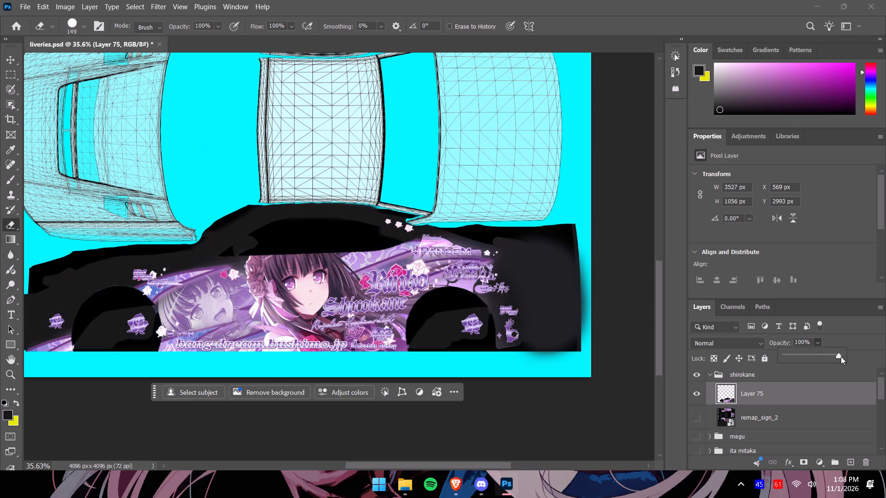
{"action": "left_click_drag", "start_coordinate": [841, 356], "coordinate": [862, 364]}
{"action": "left_click_drag", "start_coordinate": [862, 364], "coordinate": [850, 361]}
{"action": "left_click_drag", "start_coordinate": [850, 361], "coordinate": [819, 364]}
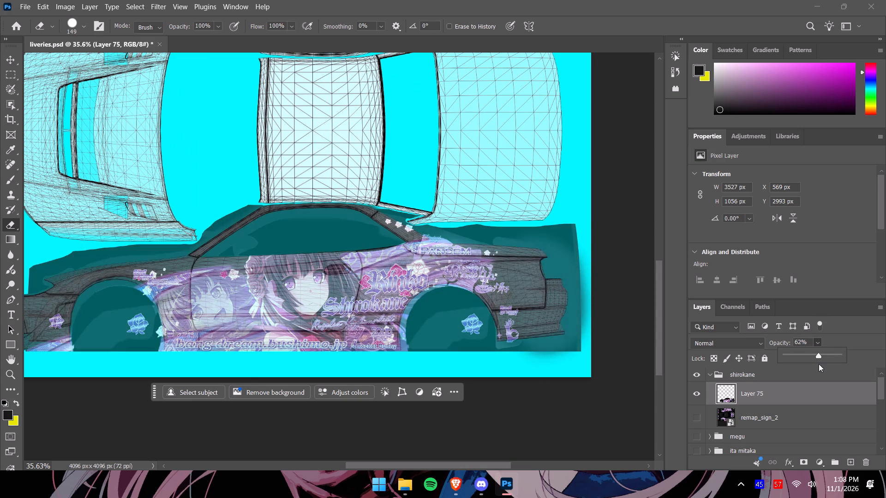
{"action": "left_click_drag", "start_coordinate": [819, 364], "coordinate": [827, 362]}
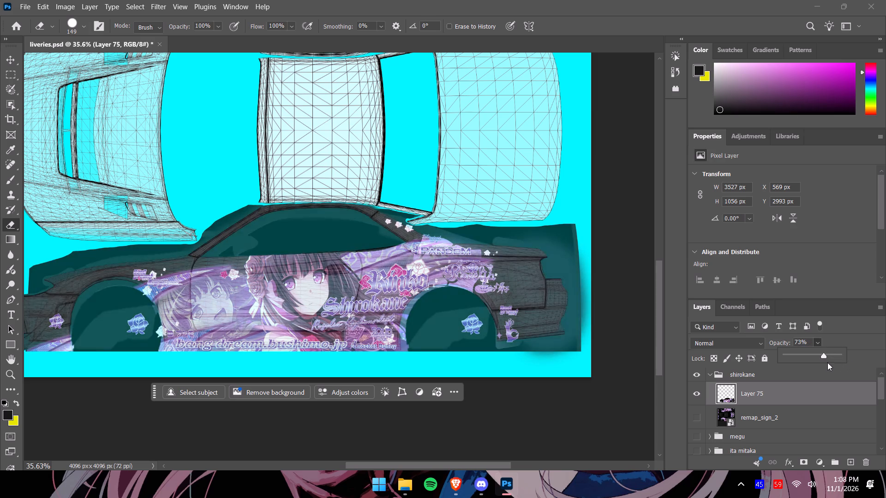
{"action": "left_click_drag", "start_coordinate": [827, 362], "coordinate": [852, 363]}
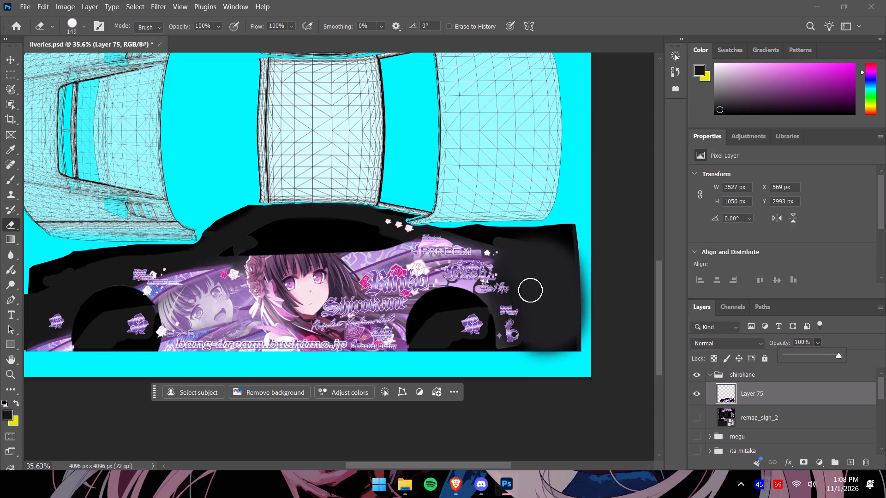
Select the whole lower car side on Layer 75 with a rectangular marquee and paste a copy as a new layer.
{"action": "scroll", "coordinate": [530, 290], "scroll_direction": "down", "scroll_amount": 2, "text": "alt"}
{"action": "left_click", "coordinate": [9, 72]}
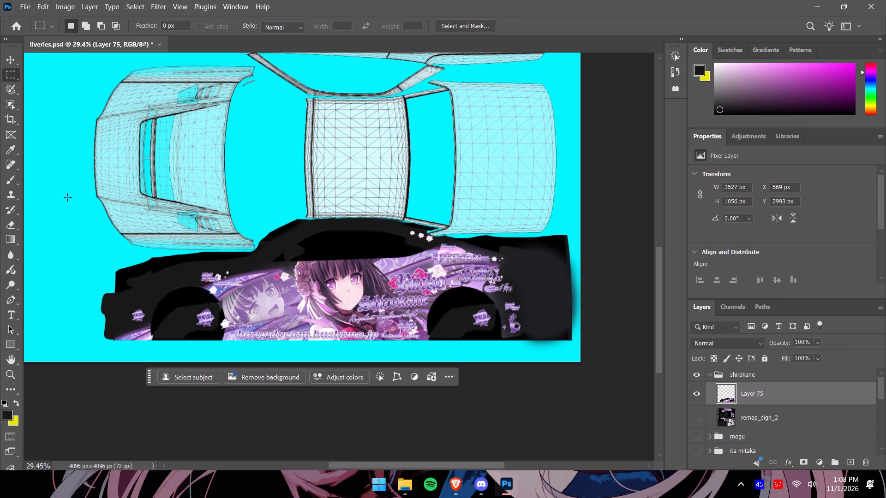
{"action": "left_click_drag", "start_coordinate": [60, 205], "coordinate": [582, 374]}
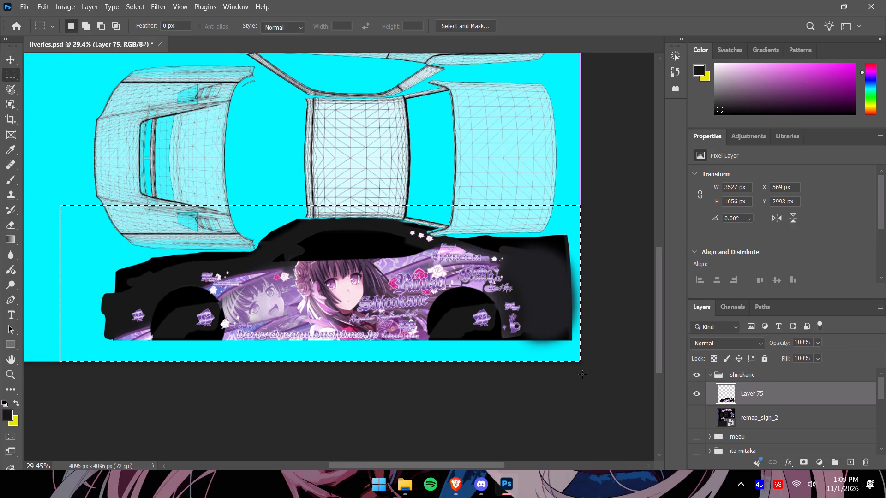
{"action": "key", "text": "ctrl+c"}
{"action": "key", "text": "ctrl+v"}
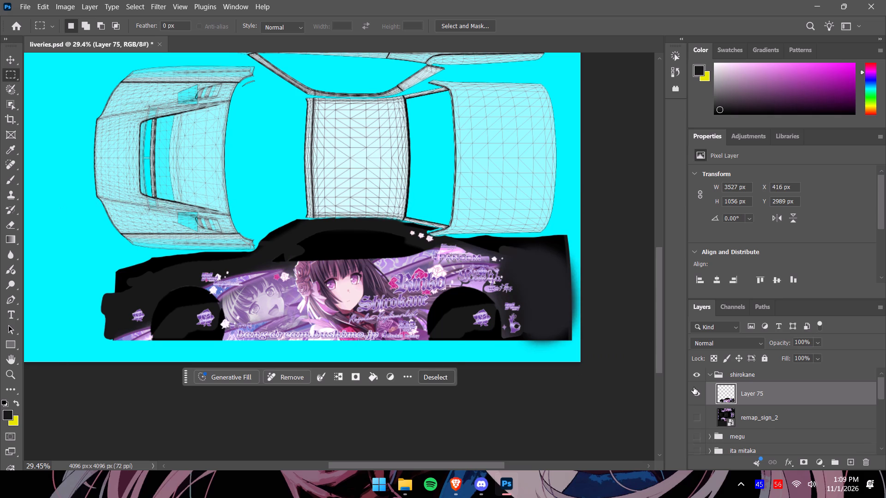
Move the pasted side artwork up over the upper side wireframe, to about X 470 px, Y 992 px.
{"action": "left_click", "coordinate": [13, 54]}
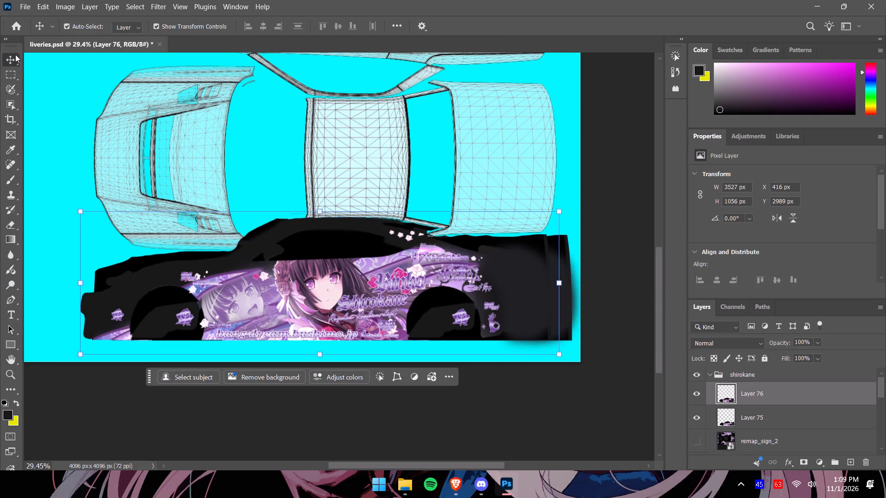
{"action": "left_click_drag", "start_coordinate": [394, 285], "coordinate": [389, 130]}
{"action": "left_click_drag", "start_coordinate": [661, 323], "coordinate": [655, 289]}
{"action": "left_click_drag", "start_coordinate": [397, 240], "coordinate": [395, 171]}
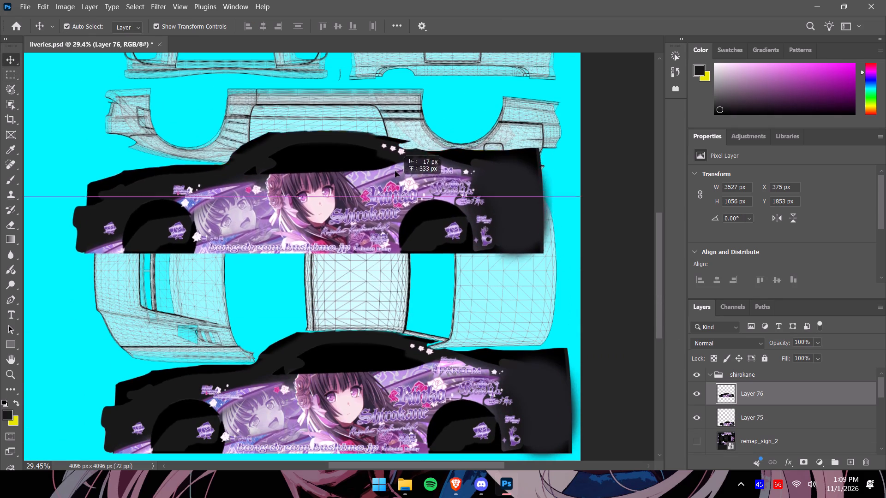
{"action": "left_click_drag", "start_coordinate": [395, 171], "coordinate": [406, 136]}
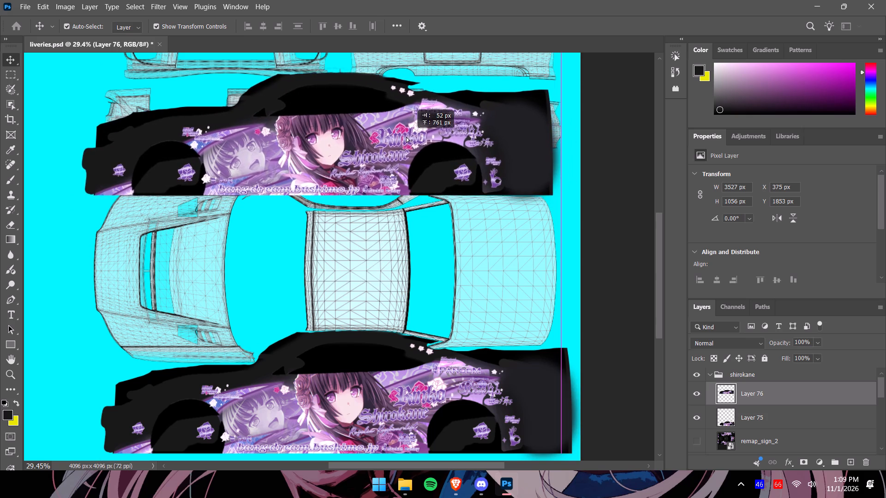
{"action": "left_click_drag", "start_coordinate": [406, 136], "coordinate": [410, 132]}
{"action": "left_click_drag", "start_coordinate": [404, 135], "coordinate": [401, 130]}
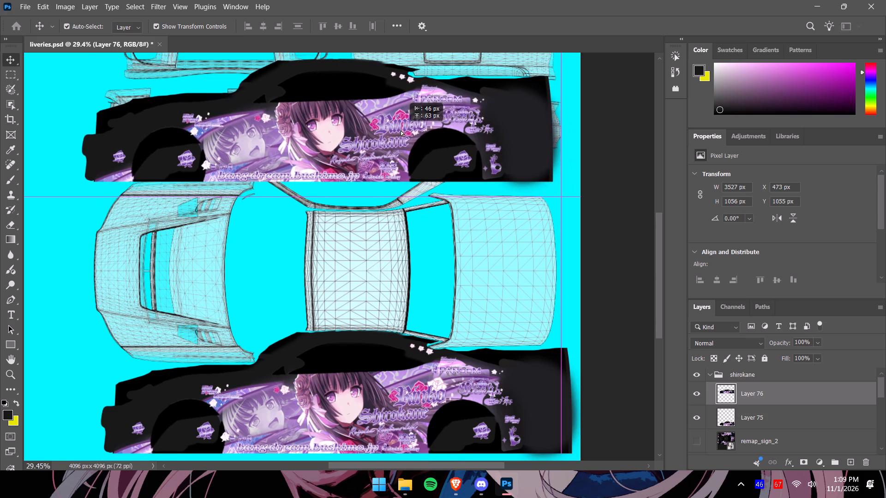
{"action": "left_click_drag", "start_coordinate": [401, 130], "coordinate": [405, 130]}
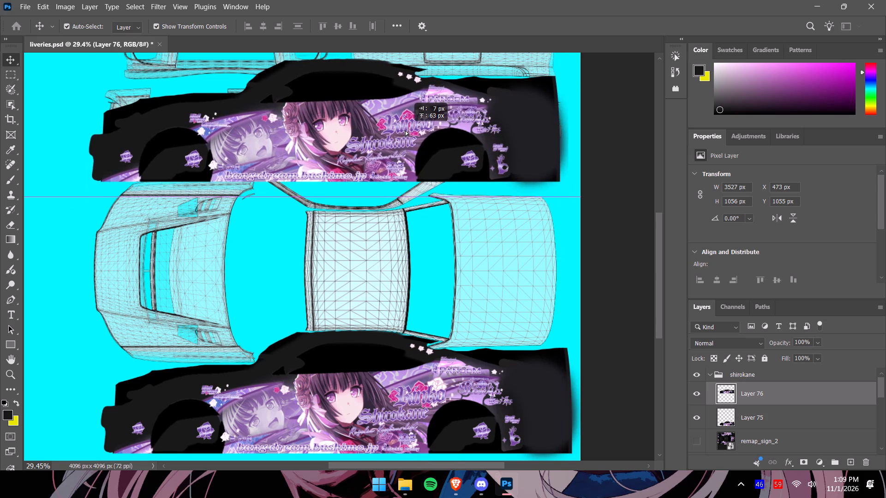
{"action": "left_click_drag", "start_coordinate": [405, 130], "coordinate": [404, 130]}
{"action": "scroll", "coordinate": [565, 224], "scroll_direction": "down", "scroll_amount": 1, "text": "alt"}
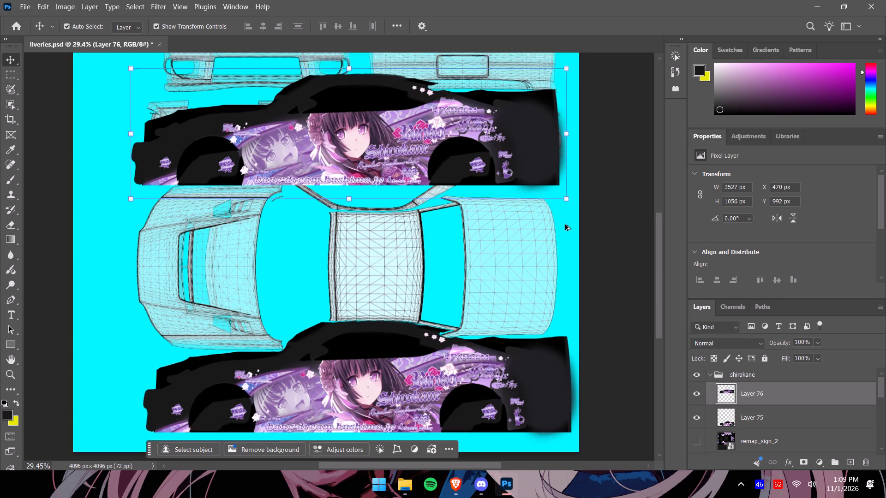
Shift the copied side artwork on Layer 76 horizontally into line with the lower side, at X 569 px, Y 992 px.
{"action": "scroll", "coordinate": [565, 224], "scroll_direction": "down", "scroll_amount": 2, "text": "alt"}
{"action": "left_click_drag", "start_coordinate": [407, 161], "coordinate": [417, 160]}
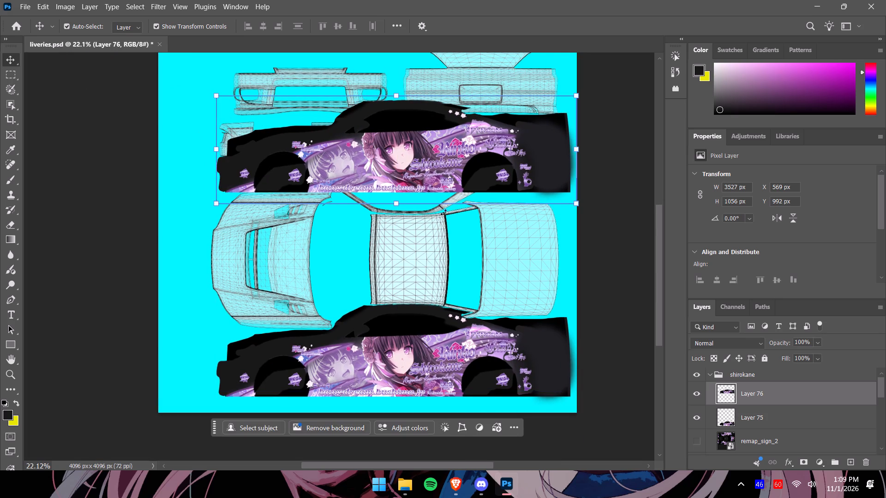
Flip Layer 76 vertically and move it down over the upper side wireframe, to X 569 px, Y 1132 px.
{"action": "left_click", "coordinate": [459, 430]}
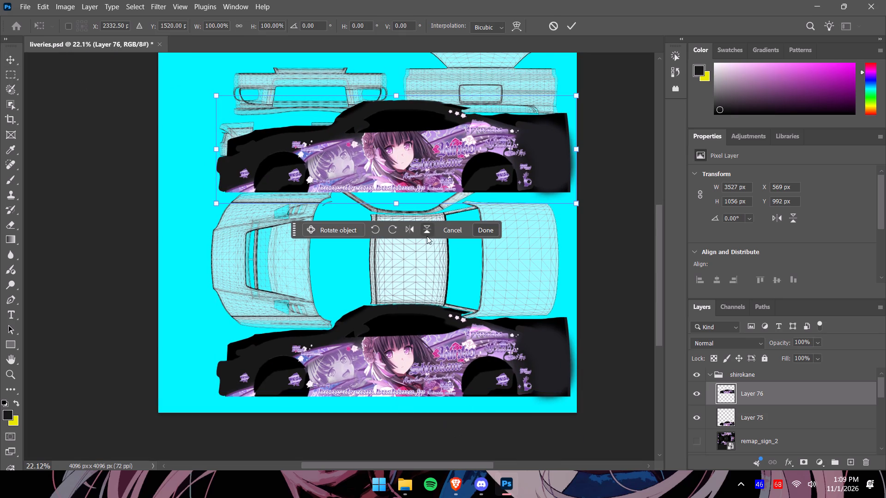
{"action": "left_click", "coordinate": [423, 229]}
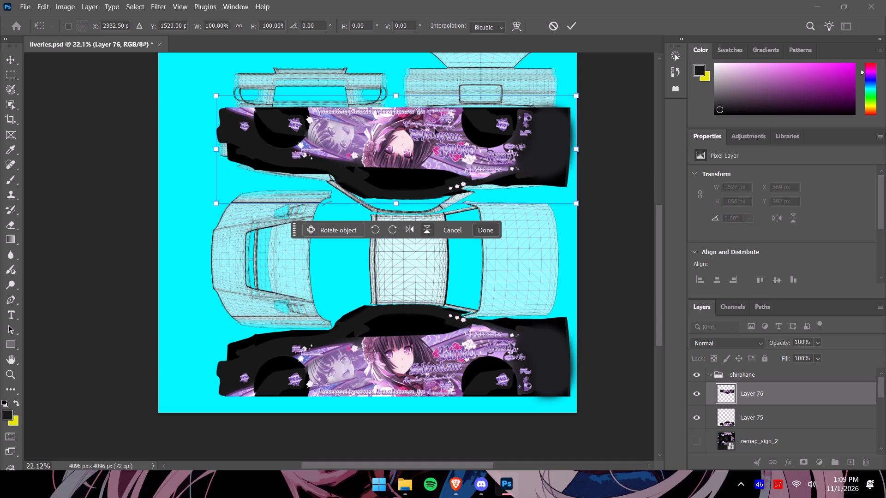
{"action": "left_click_drag", "start_coordinate": [437, 135], "coordinate": [439, 144]}
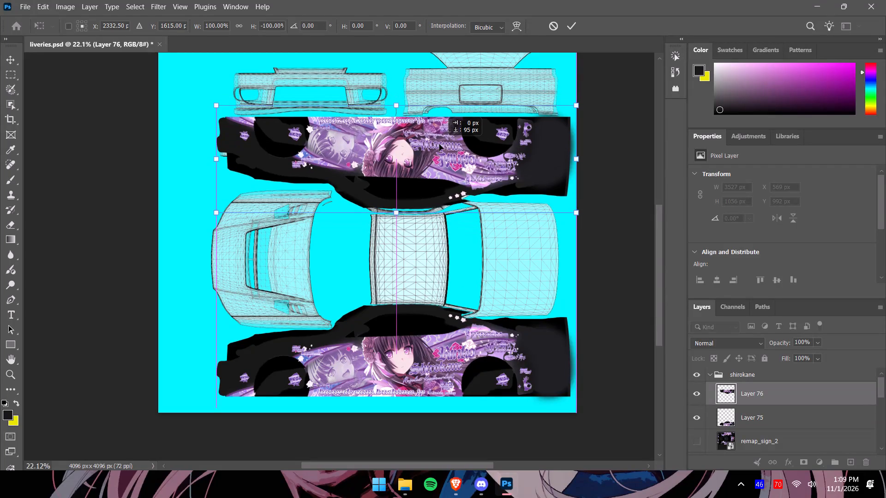
{"action": "left_click_drag", "start_coordinate": [439, 144], "coordinate": [439, 146]}
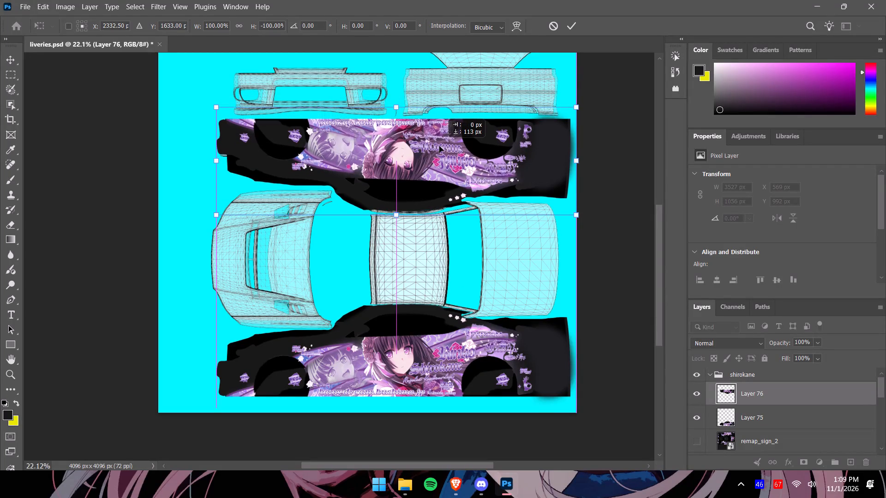
{"action": "left_click_drag", "start_coordinate": [439, 146], "coordinate": [439, 149]}
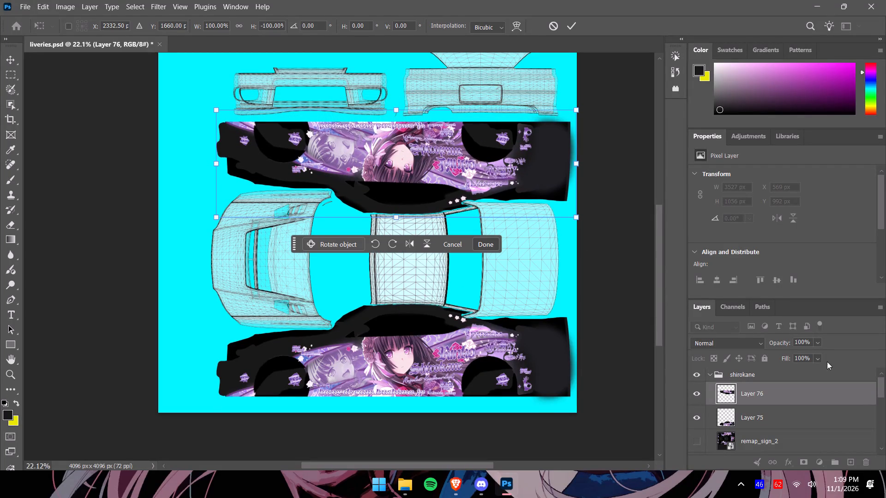
Lower Layer 76's opacity to 82% and make Layer 75 similarly see-through, leaving Layer 76 selected.
{"action": "left_click", "coordinate": [816, 345]}
{"action": "left_click_drag", "start_coordinate": [828, 355], "coordinate": [820, 355]}
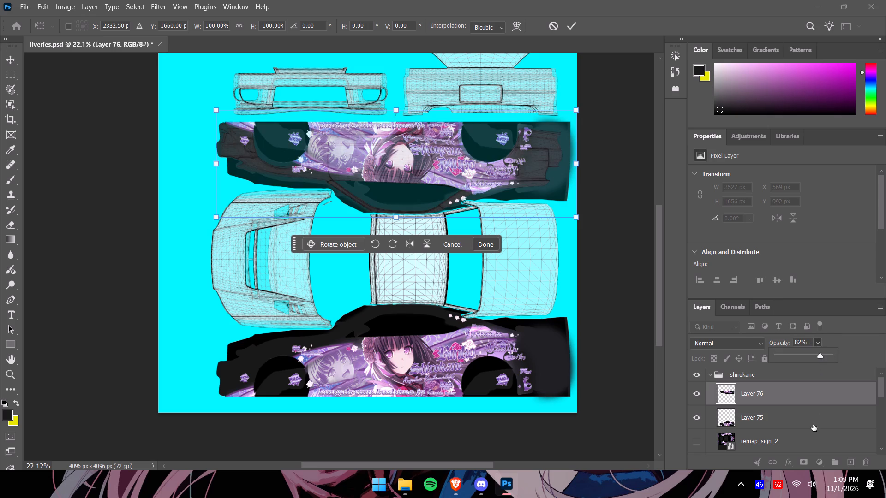
{"action": "left_click", "coordinate": [812, 424]}
{"action": "left_click", "coordinate": [818, 344]}
{"action": "left_click_drag", "start_coordinate": [824, 356], "coordinate": [820, 356]}
{"action": "left_click", "coordinate": [802, 384]}
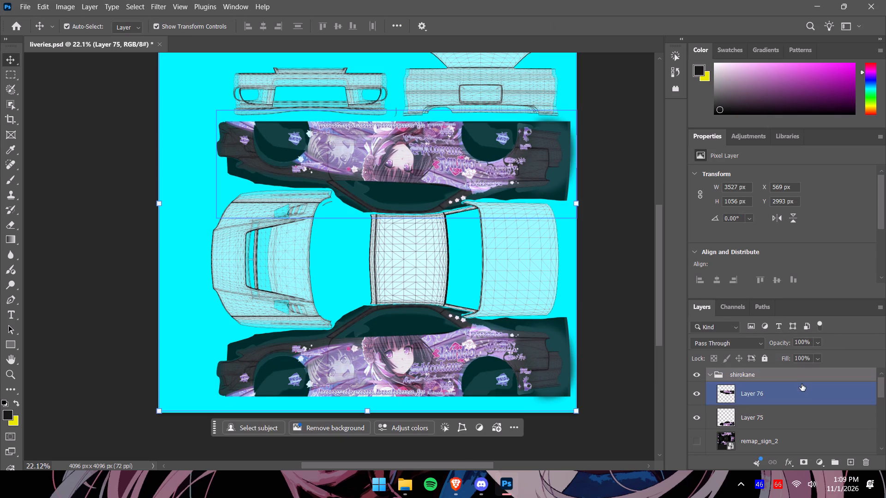
{"action": "left_click", "coordinate": [802, 389]}
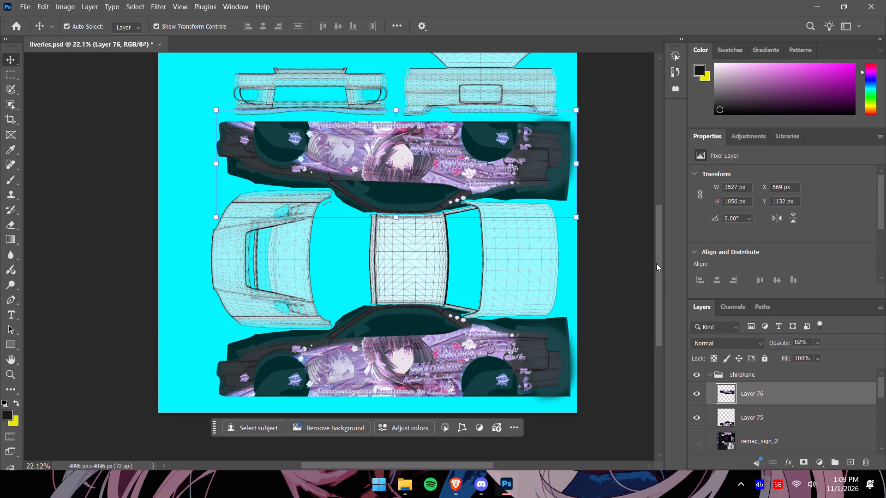
Compare how the artwork on the upper and lower car sides lines up with the wireframe.
{"action": "left_click_drag", "start_coordinate": [659, 263], "coordinate": [655, 245]}
{"action": "scroll", "coordinate": [576, 212], "scroll_direction": "up", "scroll_amount": 7, "text": "alt"}
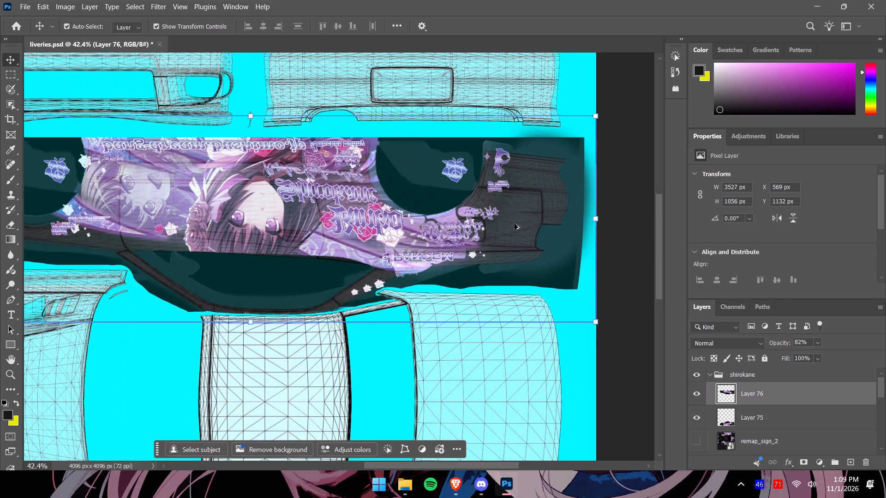
{"action": "scroll", "coordinate": [515, 224], "scroll_direction": "down", "scroll_amount": 2, "text": "alt"}
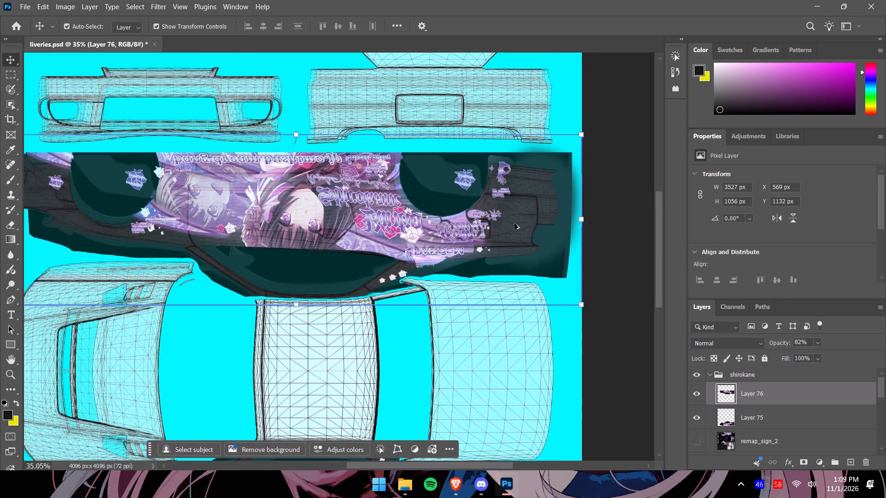
{"action": "left_click_drag", "start_coordinate": [660, 246], "coordinate": [659, 290]}
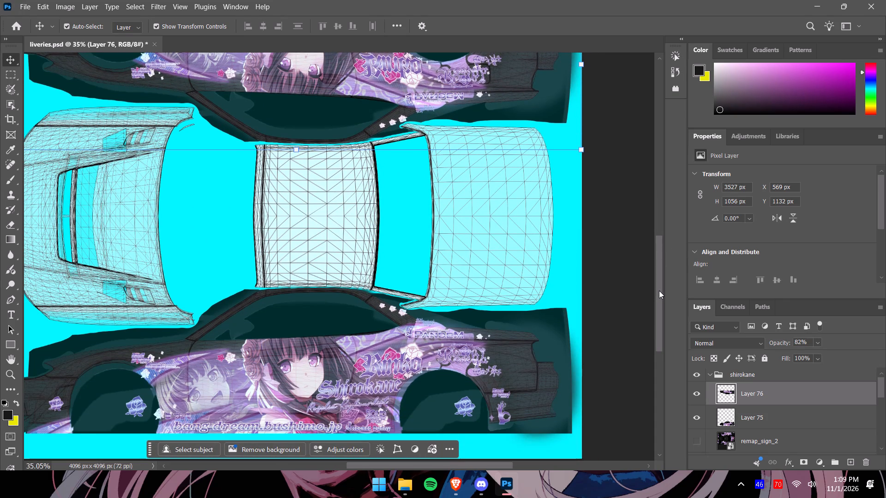
{"action": "left_click_drag", "start_coordinate": [659, 290], "coordinate": [660, 286]}
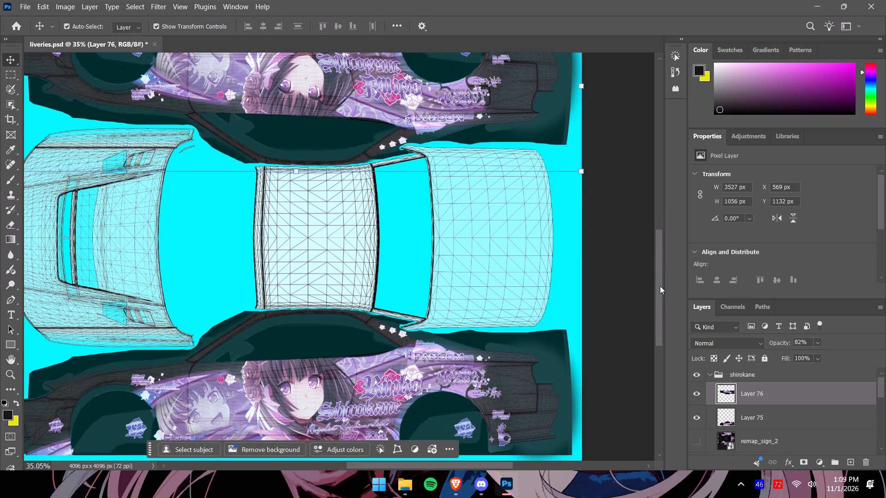
{"action": "left_click_drag", "start_coordinate": [660, 286], "coordinate": [670, 269]}
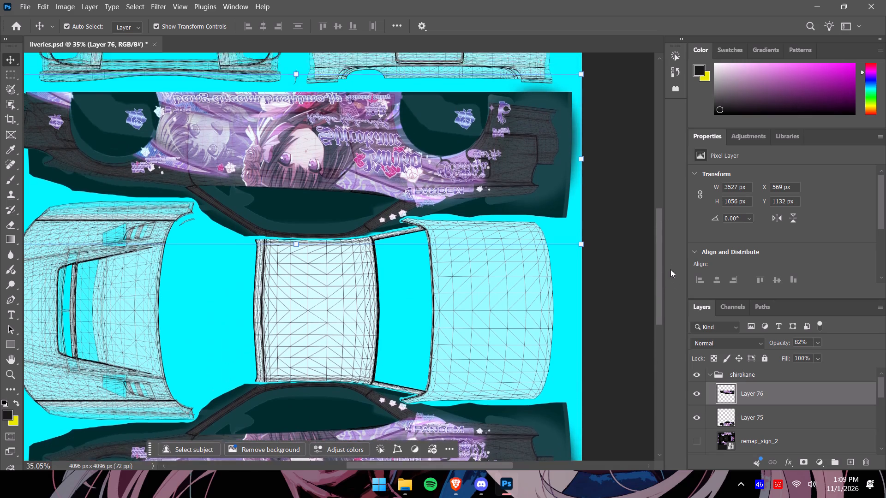
{"action": "left_click_drag", "start_coordinate": [670, 269], "coordinate": [665, 271]}
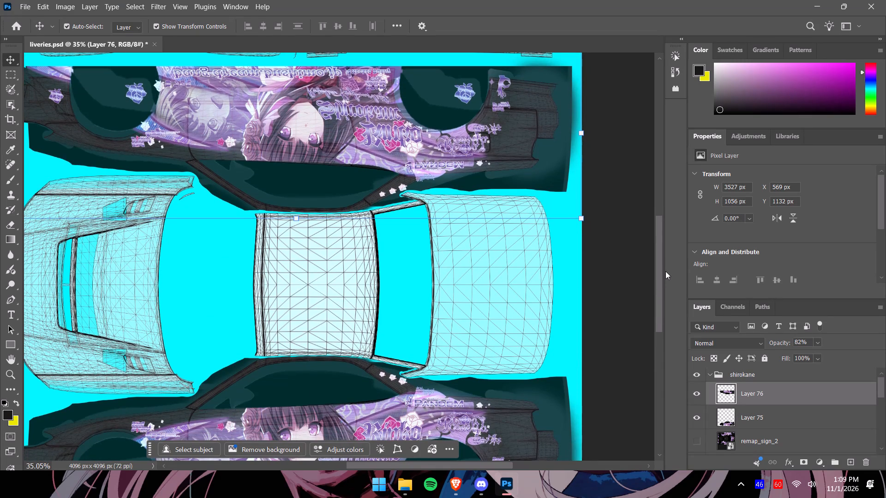
{"action": "left_click_drag", "start_coordinate": [665, 271], "coordinate": [667, 292]}
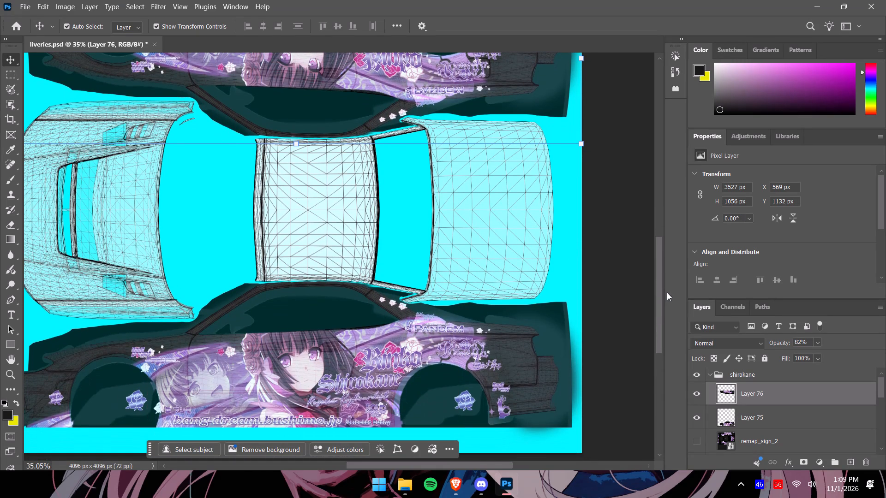
{"action": "left_click_drag", "start_coordinate": [667, 292], "coordinate": [659, 251]}
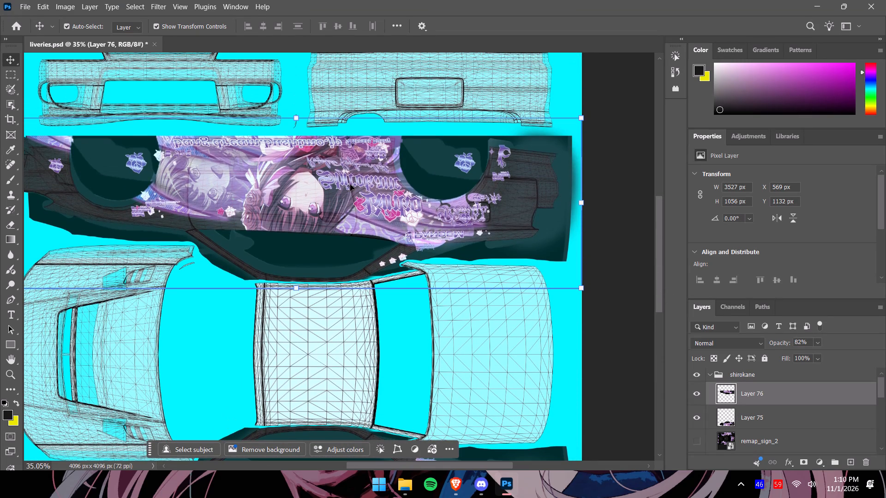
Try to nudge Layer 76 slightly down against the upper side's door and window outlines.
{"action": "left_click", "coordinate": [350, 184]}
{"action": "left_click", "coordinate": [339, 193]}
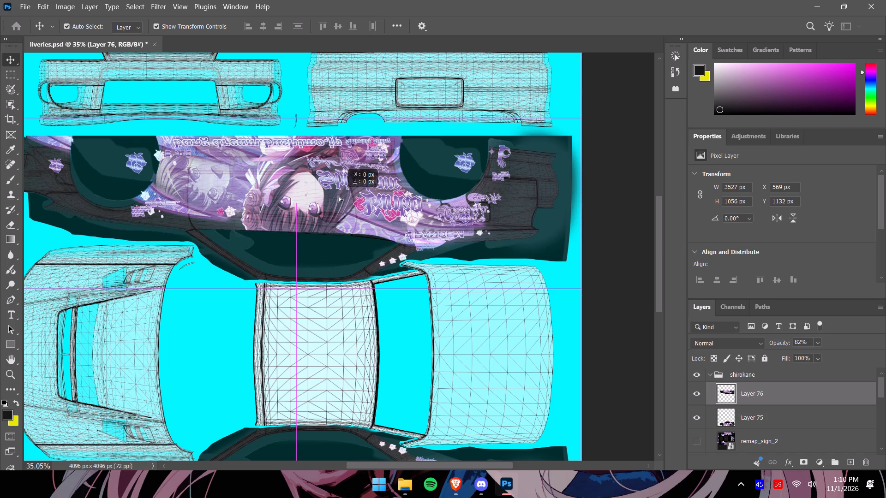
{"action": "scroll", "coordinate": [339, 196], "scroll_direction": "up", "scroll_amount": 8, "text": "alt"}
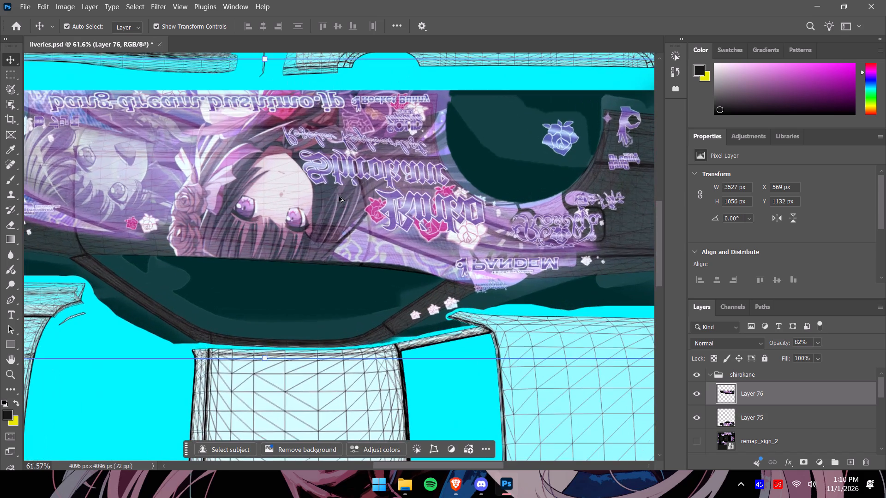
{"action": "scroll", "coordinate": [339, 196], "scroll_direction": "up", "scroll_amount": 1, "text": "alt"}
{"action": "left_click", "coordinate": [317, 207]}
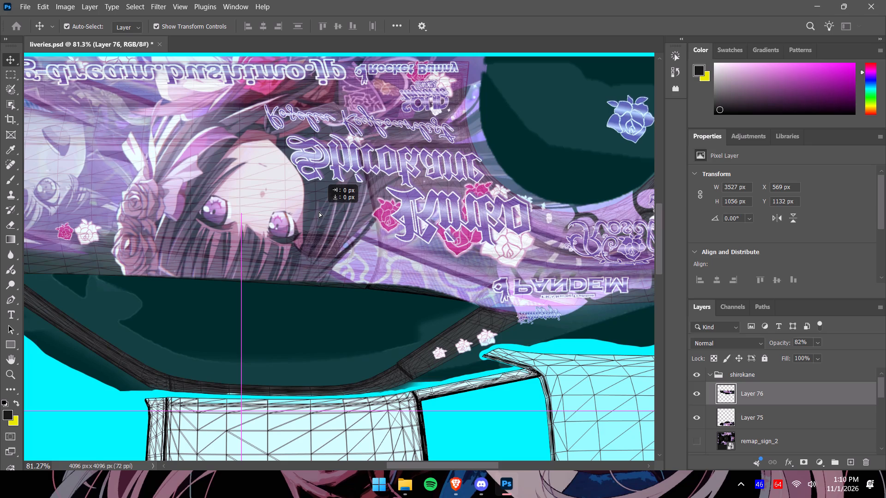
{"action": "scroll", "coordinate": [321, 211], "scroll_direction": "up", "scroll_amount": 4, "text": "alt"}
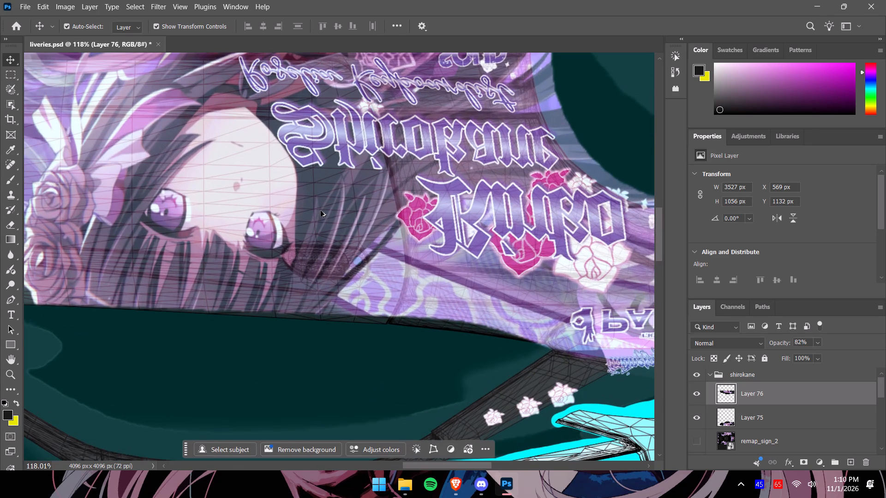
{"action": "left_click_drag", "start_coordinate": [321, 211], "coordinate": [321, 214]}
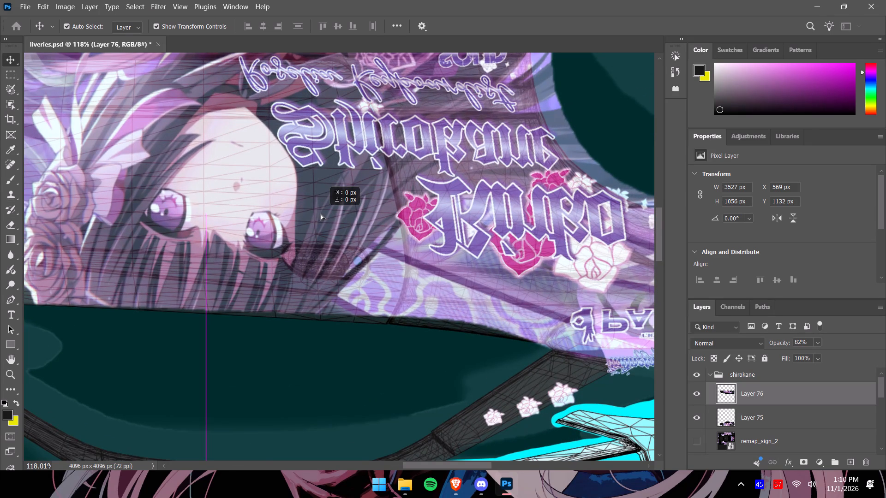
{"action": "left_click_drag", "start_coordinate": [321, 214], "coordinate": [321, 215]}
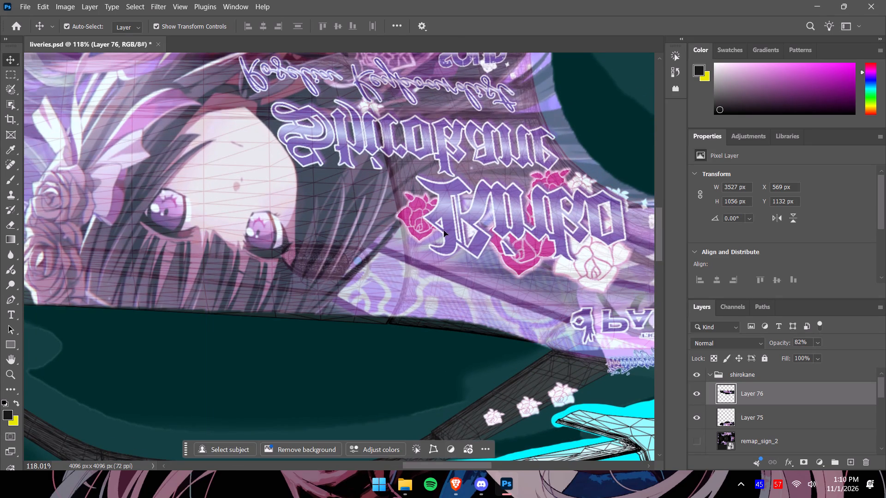
Nudge Layer 76 down to Y 1136 px, matching the pillar roses and window edge to the lower side's placement.
{"action": "left_click_drag", "start_coordinate": [659, 254], "coordinate": [656, 239]}
{"action": "scroll", "coordinate": [508, 243], "scroll_direction": "down", "scroll_amount": 7, "text": "alt"}
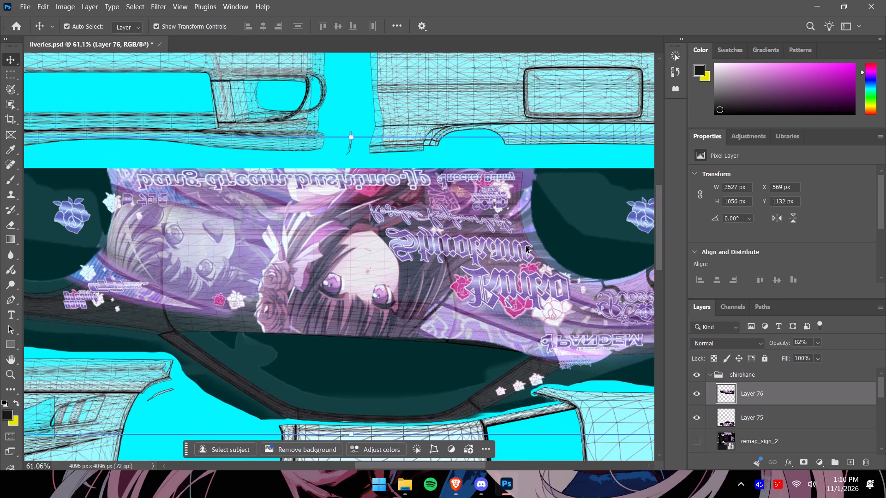
{"action": "left_click_drag", "start_coordinate": [660, 226], "coordinate": [664, 330]}
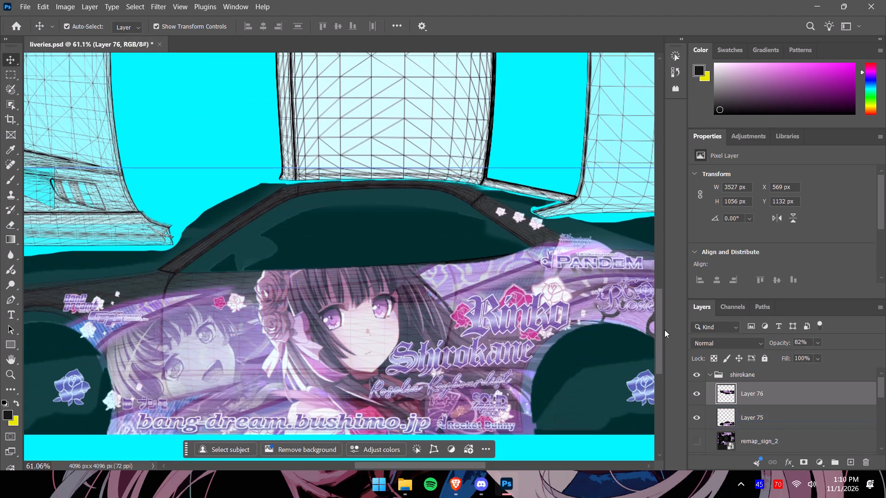
{"action": "left_click_drag", "start_coordinate": [664, 330], "coordinate": [667, 334]}
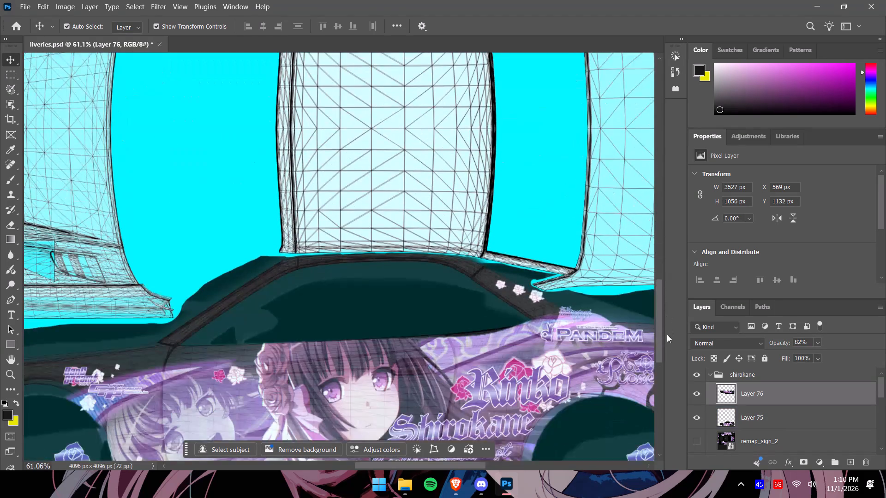
{"action": "left_click_drag", "start_coordinate": [667, 334], "coordinate": [661, 247]}
{"action": "scroll", "coordinate": [530, 246], "scroll_direction": "up", "scroll_amount": 16, "text": "alt"}
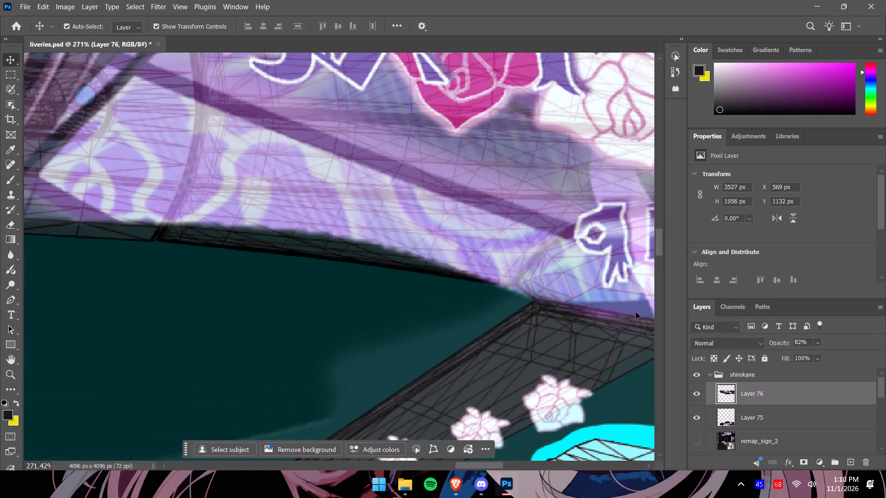
{"action": "left_click_drag", "start_coordinate": [660, 246], "coordinate": [662, 259]}
{"action": "left_click", "coordinate": [521, 190]}
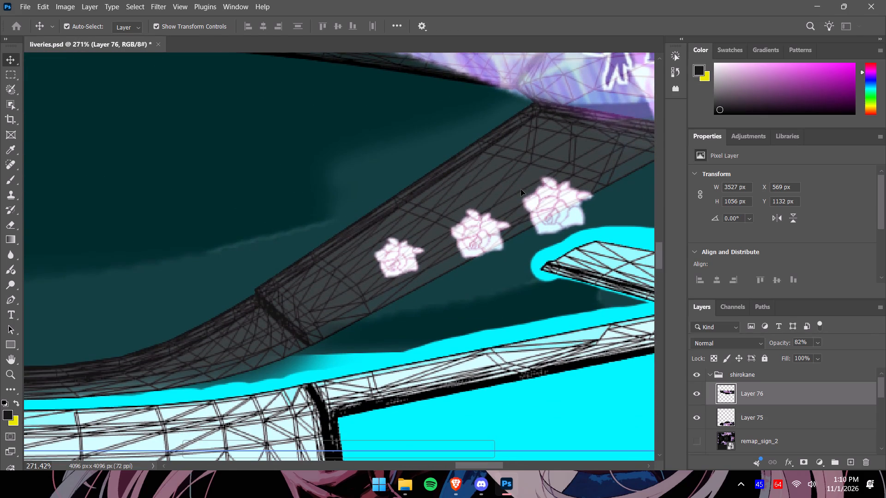
{"action": "left_click_drag", "start_coordinate": [521, 190], "coordinate": [521, 196]}
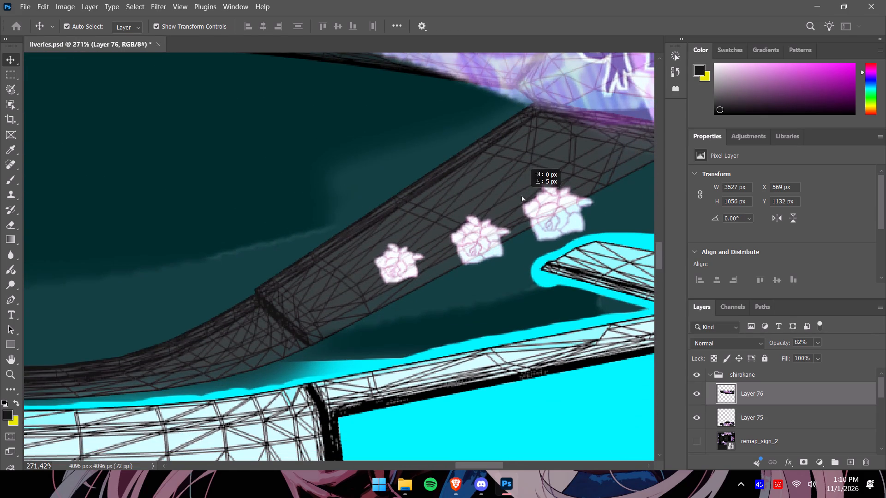
{"action": "left_click_drag", "start_coordinate": [521, 196], "coordinate": [521, 195]}
Check the nudged upper artwork against the lower side around the roof, window and rear pillar.
{"action": "scroll", "coordinate": [605, 272], "scroll_direction": "down", "scroll_amount": 13, "text": "alt"}
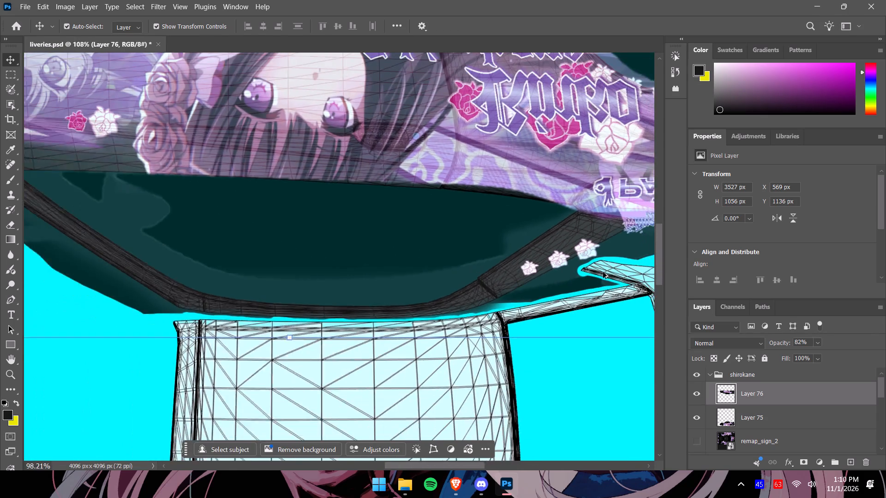
{"action": "left_click_drag", "start_coordinate": [663, 272], "coordinate": [657, 355]}
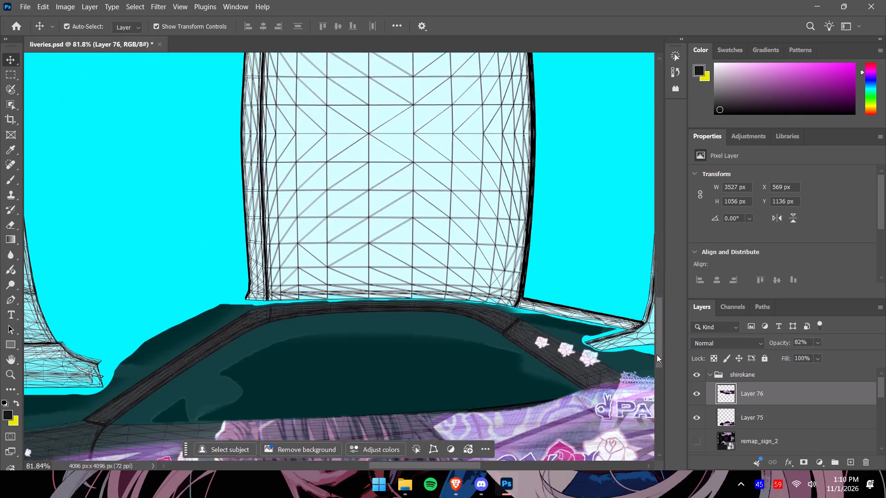
{"action": "left_click_drag", "start_coordinate": [657, 355], "coordinate": [658, 368]}
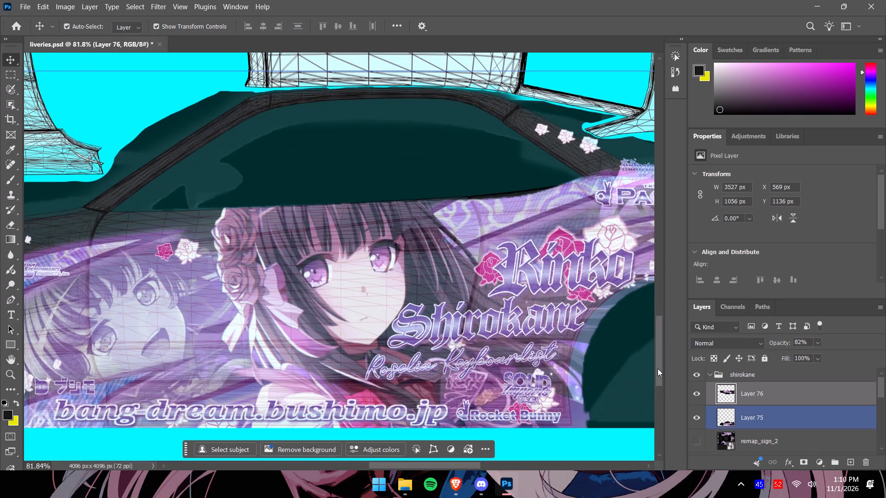
{"action": "left_click_drag", "start_coordinate": [658, 368], "coordinate": [649, 275]}
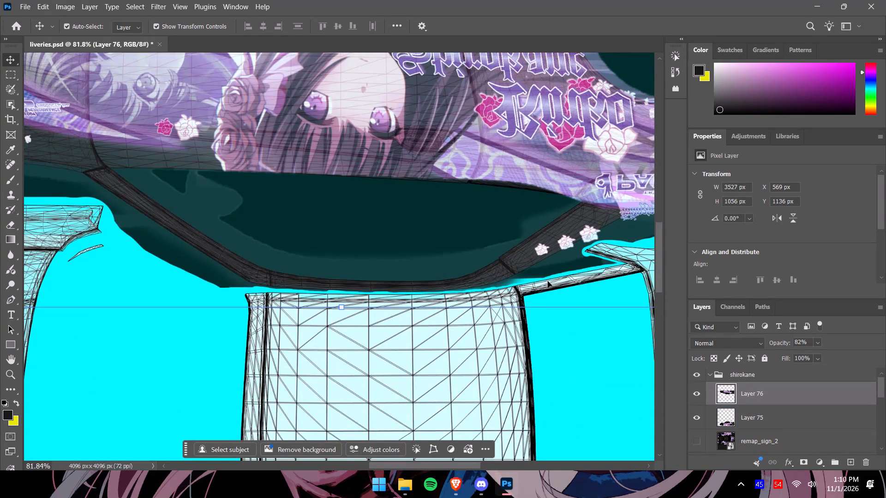
{"action": "scroll", "coordinate": [548, 281], "scroll_direction": "down", "scroll_amount": 7, "text": "alt"}
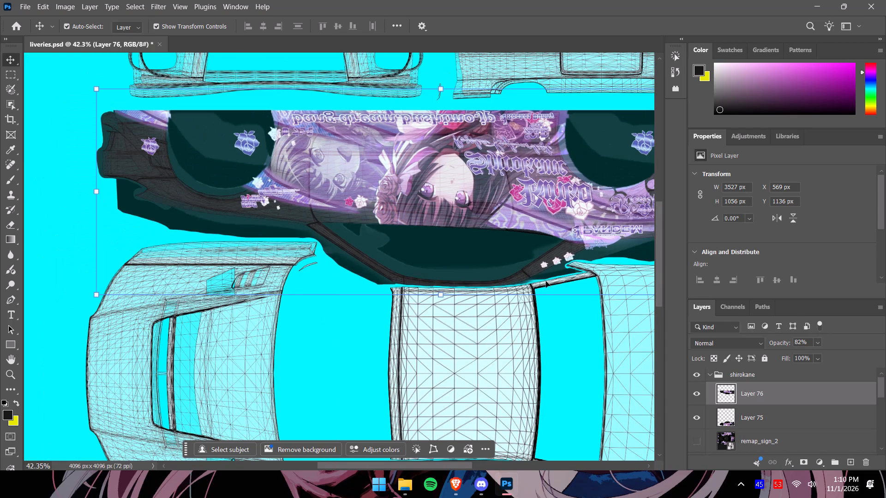
{"action": "left_click_drag", "start_coordinate": [422, 464], "coordinate": [453, 464]}
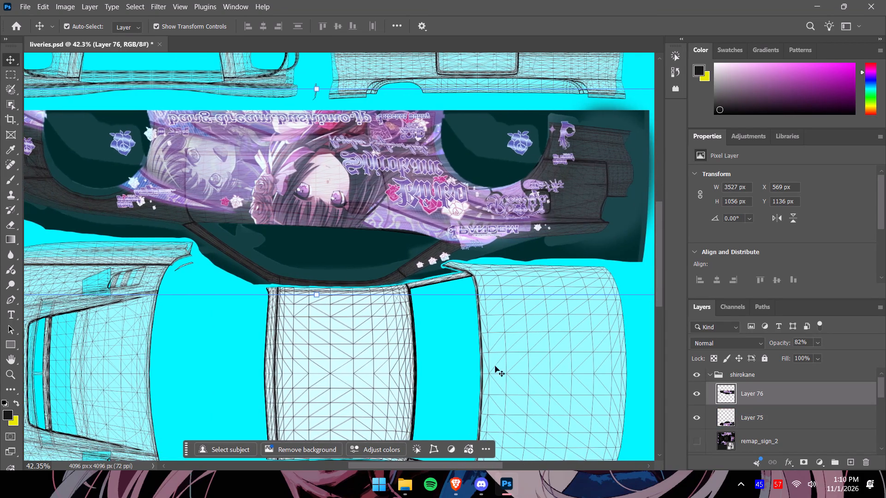
Restore the artwork layers of both car sides, Layer 76 and Layer 75, to 100% opacity.
{"action": "scroll", "coordinate": [506, 334], "scroll_direction": "down", "scroll_amount": 4, "text": "alt"}
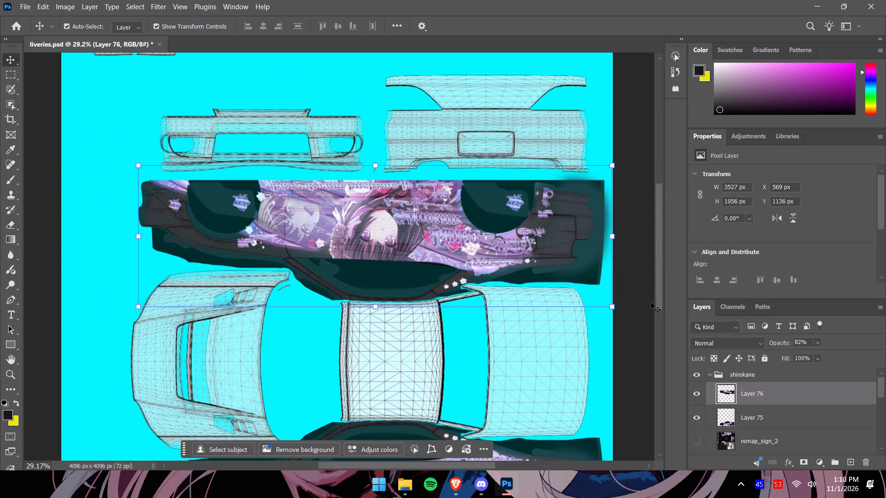
{"action": "left_click_drag", "start_coordinate": [656, 298], "coordinate": [660, 326]}
{"action": "left_click_drag", "start_coordinate": [660, 326], "coordinate": [661, 337]}
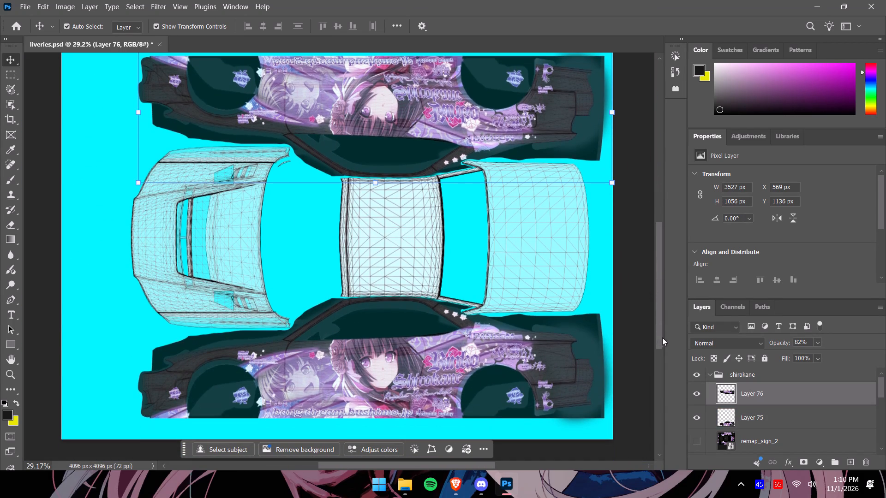
{"action": "left_click", "coordinate": [11, 81]}
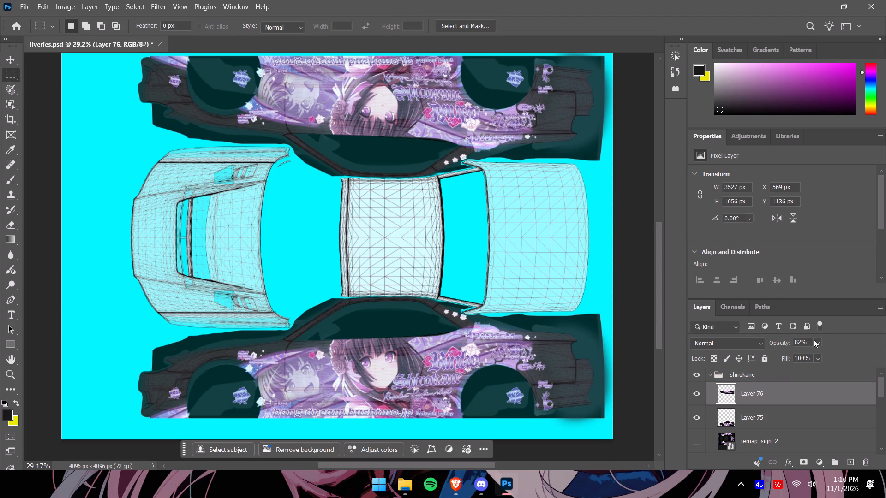
{"action": "left_click", "coordinate": [817, 339]}
{"action": "left_click_drag", "start_coordinate": [825, 356], "coordinate": [863, 356]}
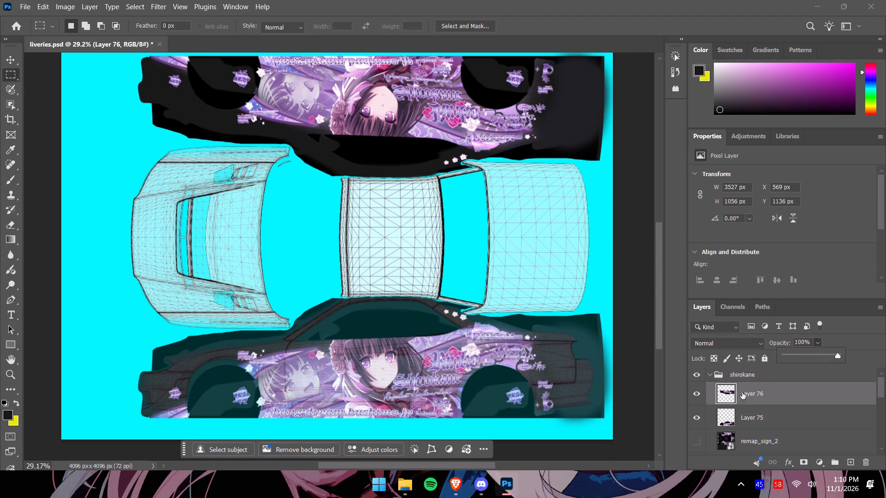
{"action": "left_click", "coordinate": [758, 423]}
{"action": "left_click", "coordinate": [817, 339]}
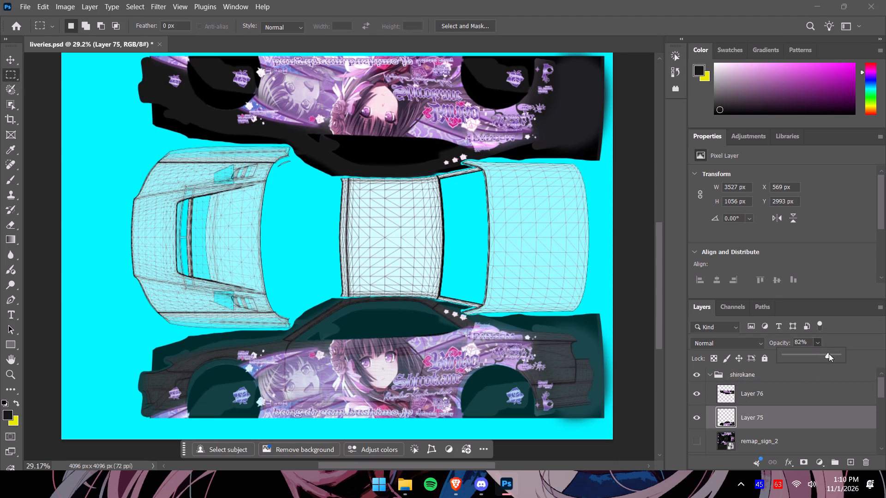
{"action": "left_click_drag", "start_coordinate": [829, 354], "coordinate": [863, 360]}
Hide Layer 75 and Layer 76, show the remap_sign_2 layer, and locate its hood artwork.
{"action": "left_click", "coordinate": [697, 417]}
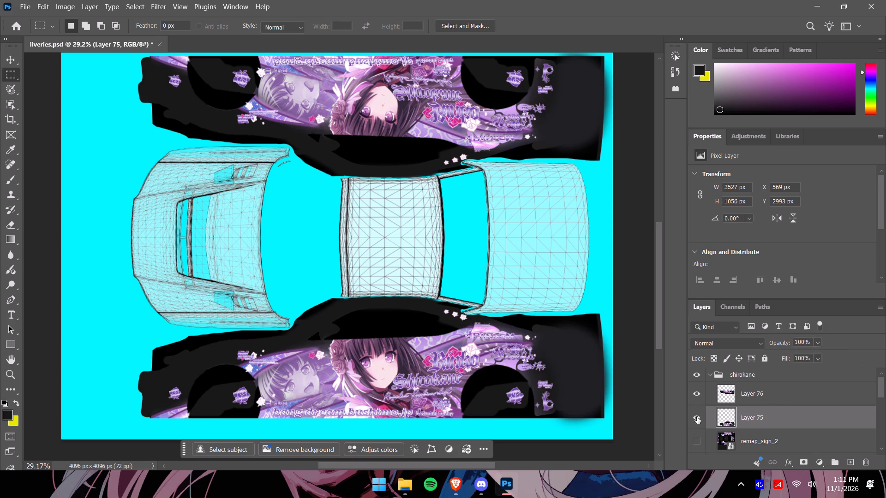
{"action": "left_click", "coordinate": [696, 391]}
{"action": "left_click", "coordinate": [697, 437]}
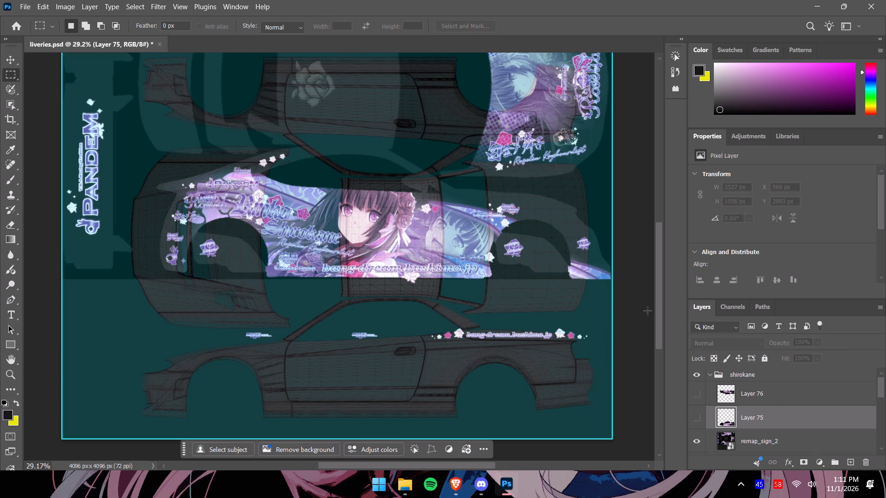
{"action": "left_click_drag", "start_coordinate": [659, 299], "coordinate": [653, 223]}
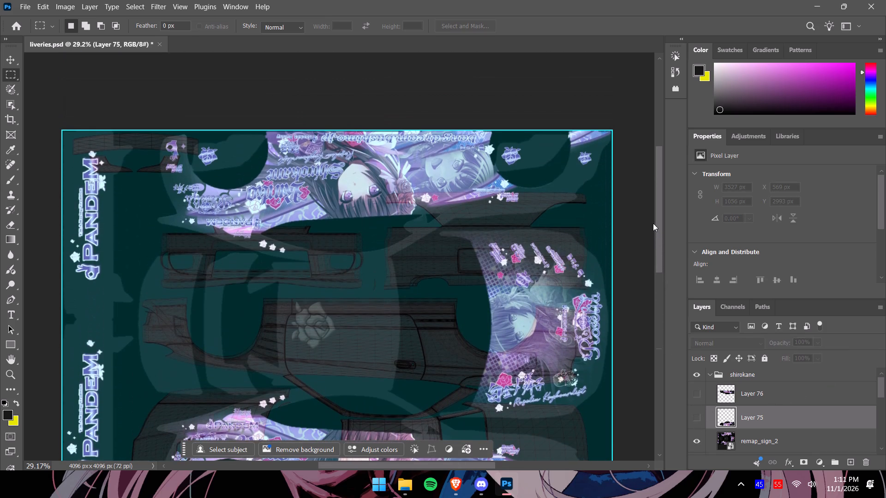
{"action": "left_click_drag", "start_coordinate": [653, 223], "coordinate": [654, 254]}
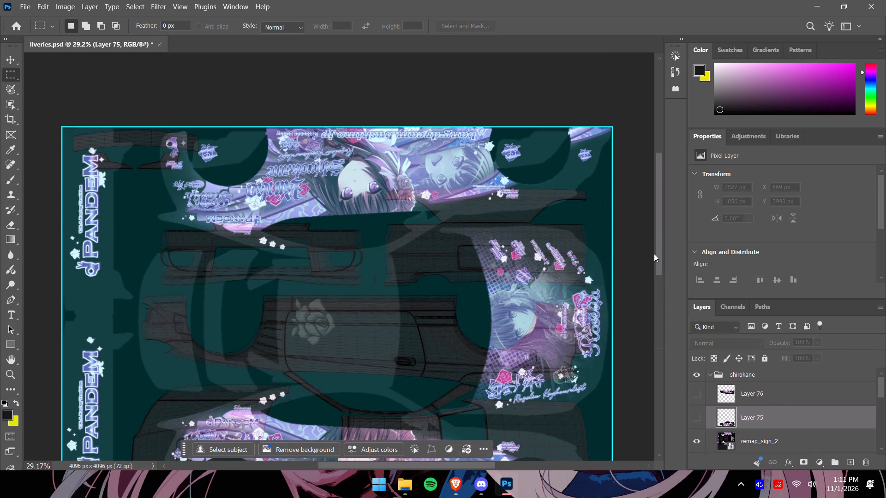
{"action": "left_click_drag", "start_coordinate": [654, 254], "coordinate": [646, 245]}
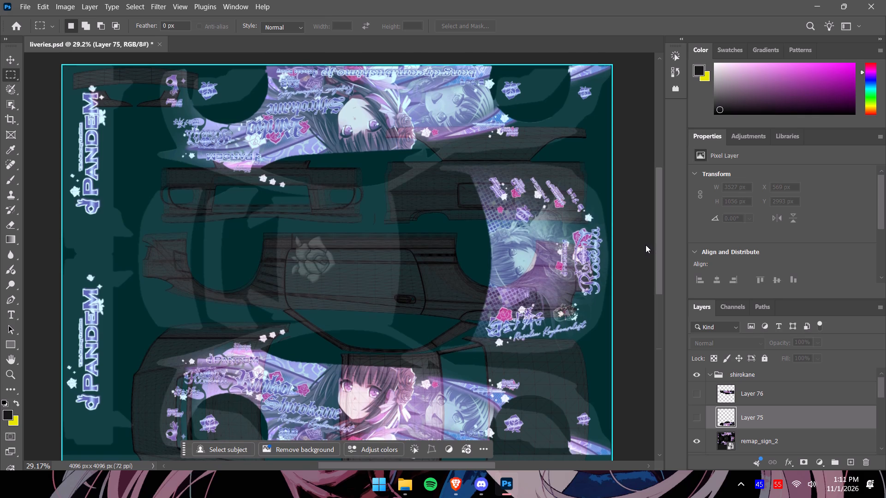
{"action": "left_click_drag", "start_coordinate": [646, 245], "coordinate": [643, 241]}
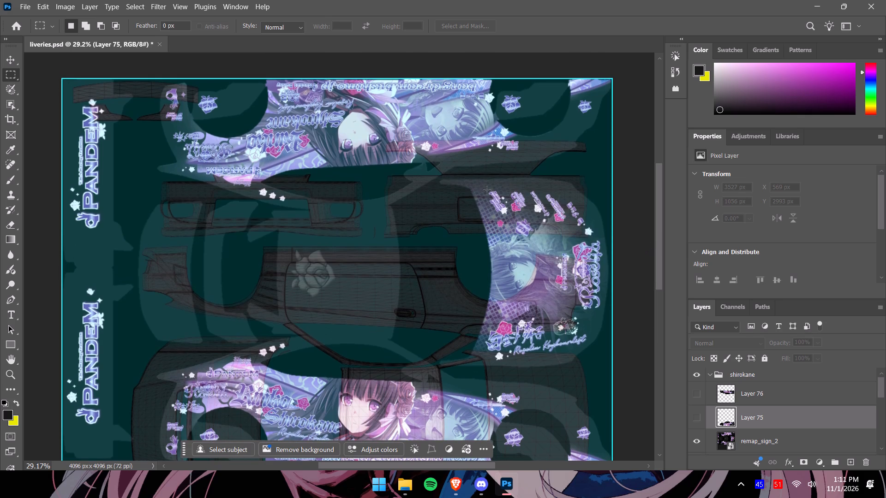
Set the opacity of the remap_sign_2 layer to 79%.
{"action": "left_click", "coordinate": [795, 437]}
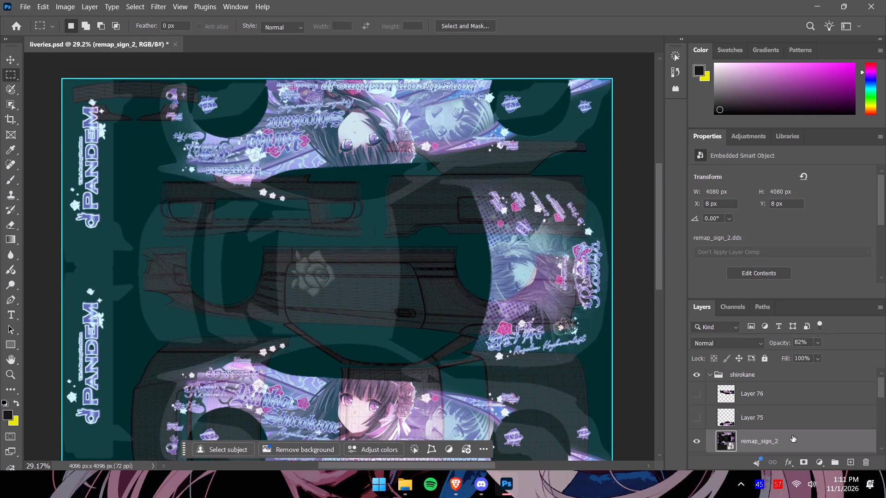
{"action": "scroll", "coordinate": [782, 431], "scroll_direction": "down", "scroll_amount": 1}
{"action": "left_click", "coordinate": [816, 344]}
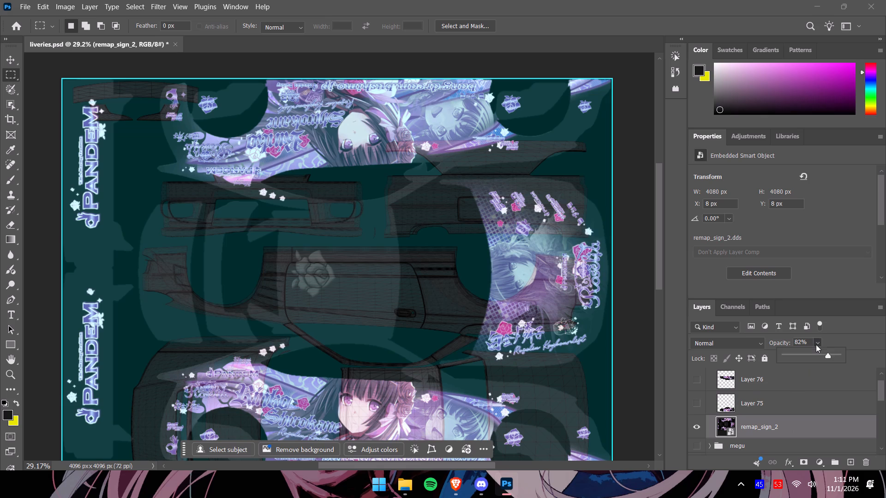
{"action": "left_click", "coordinate": [827, 355]}
Copy the hood artwork from remap_sign_2 with a rectangular selection of about 1327 × 1458 px onto a new layer, and hide remap_sign_2.
{"action": "left_click_drag", "start_coordinate": [433, 173], "coordinate": [614, 366]}
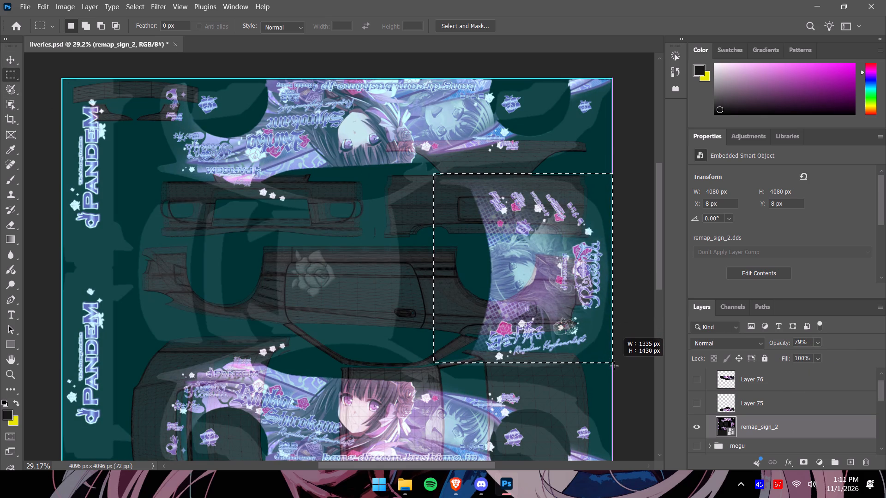
{"action": "left_click_drag", "start_coordinate": [614, 366], "coordinate": [619, 369]}
{"action": "key", "text": "ctrl+c"}
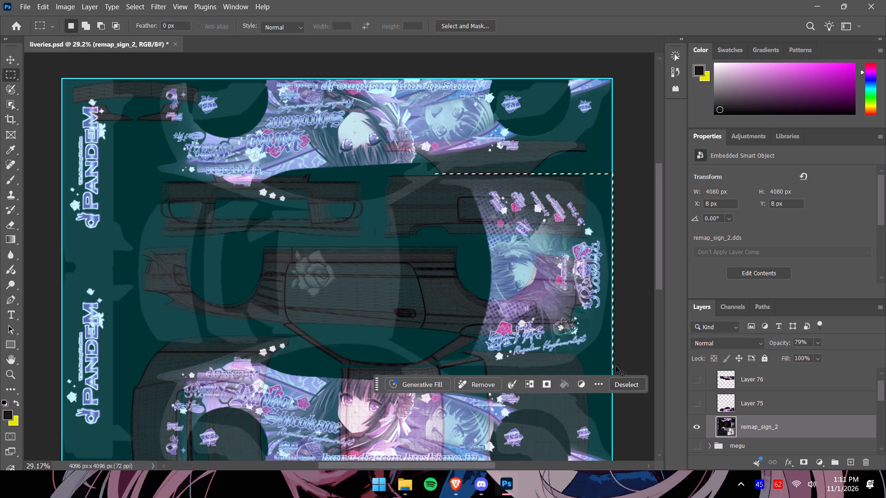
{"action": "key", "text": "ctrl+v"}
{"action": "scroll", "coordinate": [738, 434], "scroll_direction": "down", "scroll_amount": 1}
{"action": "left_click", "coordinate": [698, 435]}
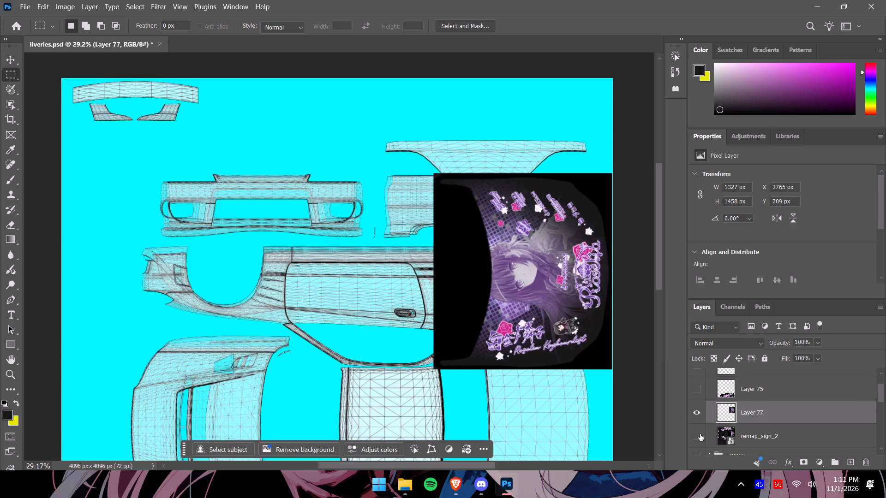
Move the copied hood artwork onto the hood wireframe at about X 421, Y 1844 px and flip it horizontally.
{"action": "left_click", "coordinate": [11, 60]}
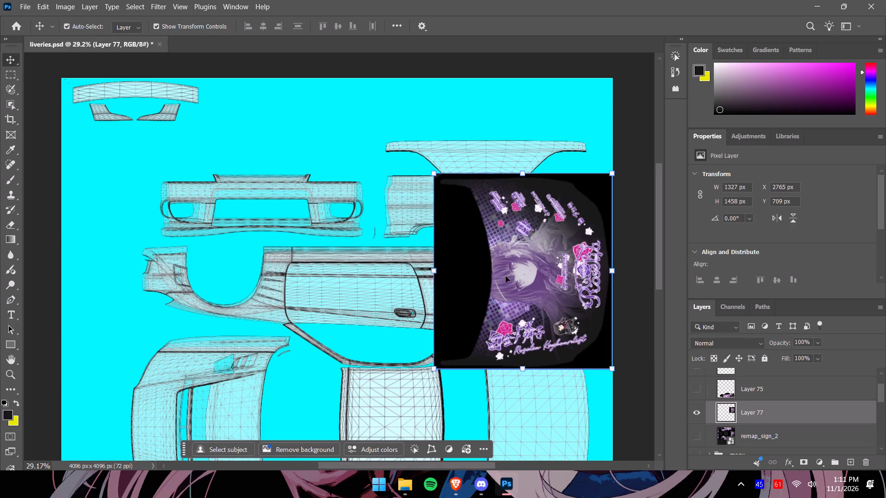
{"action": "left_click_drag", "start_coordinate": [657, 255], "coordinate": [664, 302]}
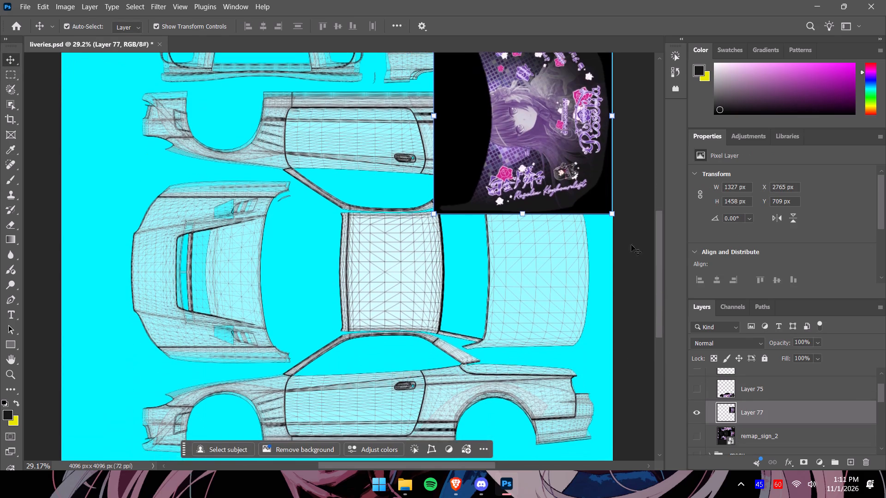
{"action": "left_click_drag", "start_coordinate": [552, 126], "coordinate": [236, 279]}
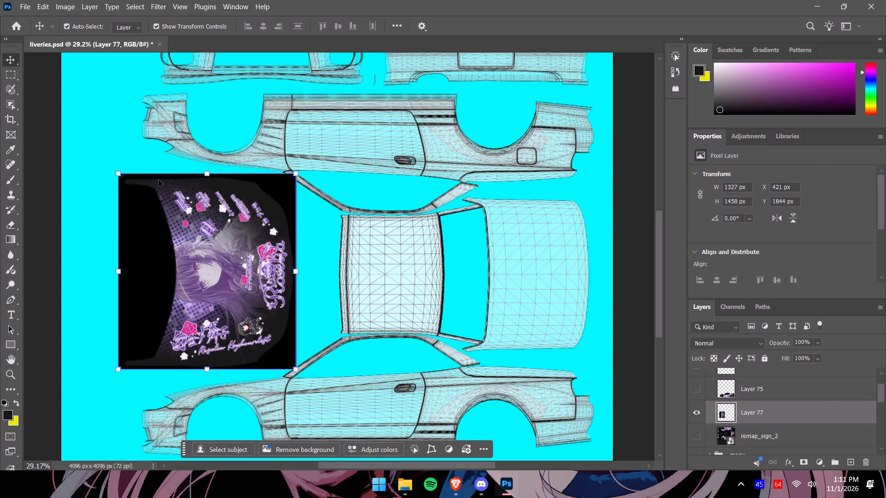
{"action": "left_click", "coordinate": [430, 449]}
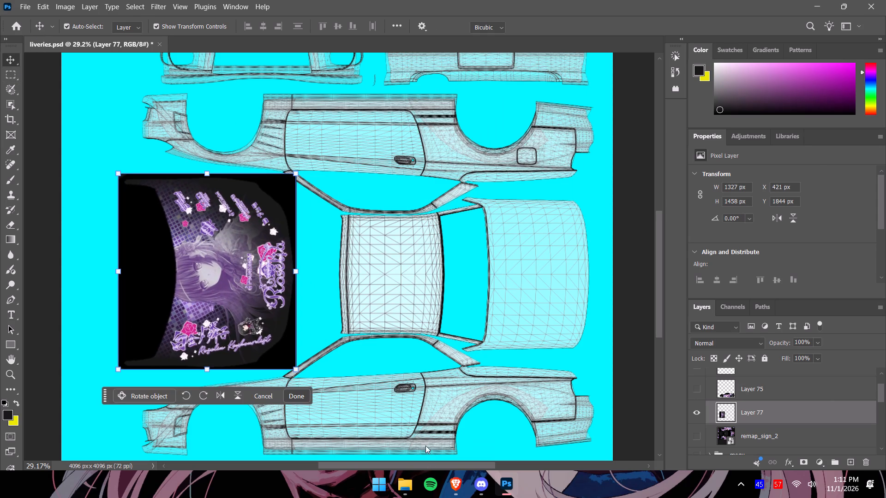
{"action": "left_click", "coordinate": [225, 398]}
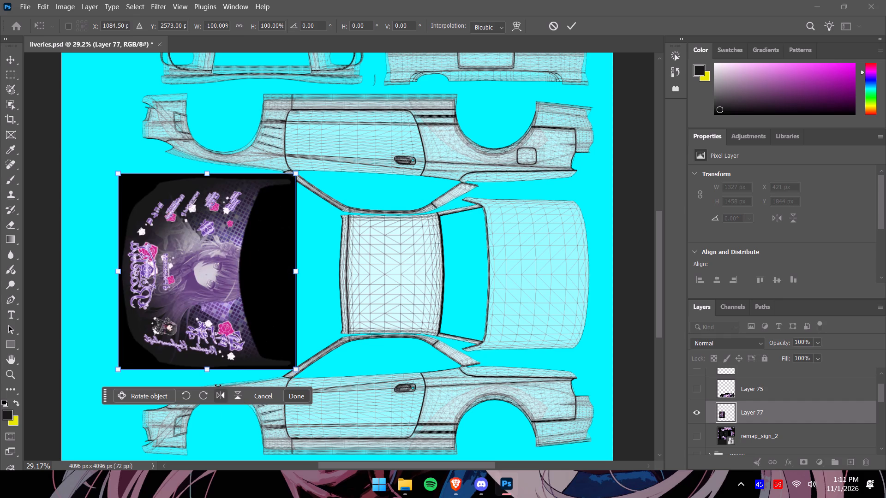
Lower the hood artwork layer's opacity to 79% for aligning it with the wireframe.
{"action": "left_click", "coordinate": [817, 344]}
{"action": "left_click_drag", "start_coordinate": [826, 355], "coordinate": [813, 356]}
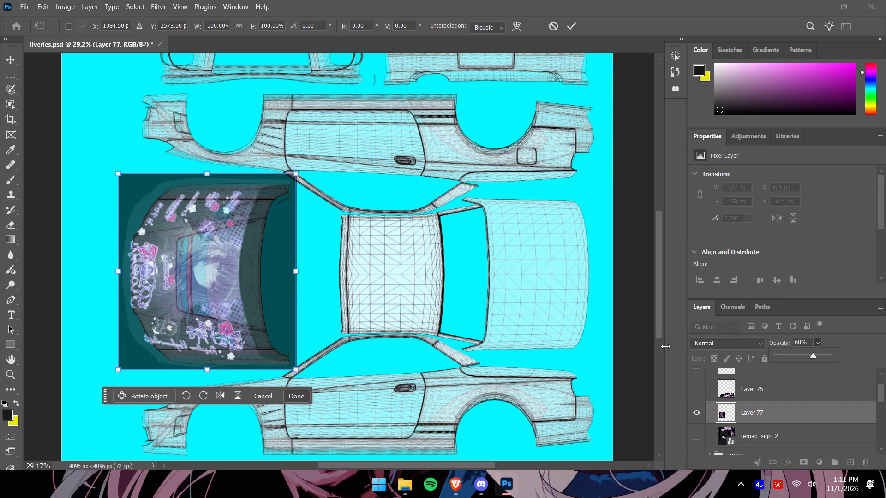
{"action": "left_click_drag", "start_coordinate": [814, 357], "coordinate": [819, 357]}
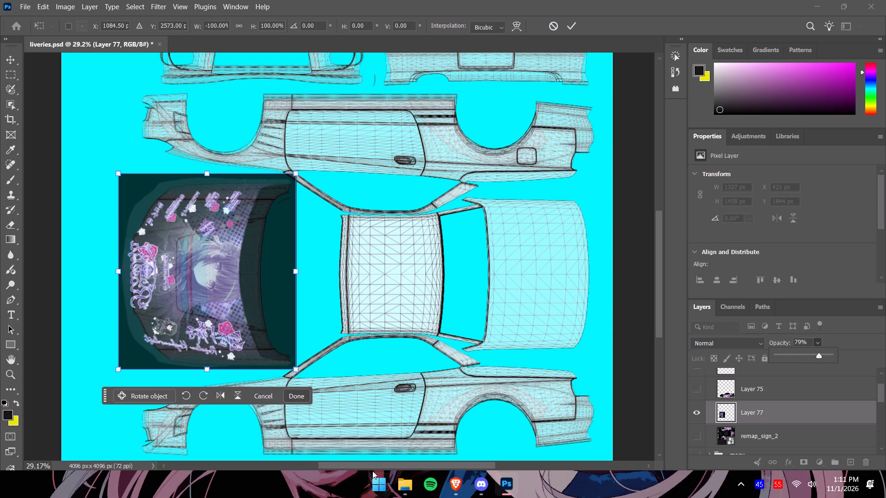
Apply the flip and shift the hood artwork to about X 553, Y 1864 px over the hood wireframe.
{"action": "left_click_drag", "start_coordinate": [367, 464], "coordinate": [356, 464]}
{"action": "scroll", "coordinate": [231, 302], "scroll_direction": "up", "scroll_amount": 4, "text": "alt"}
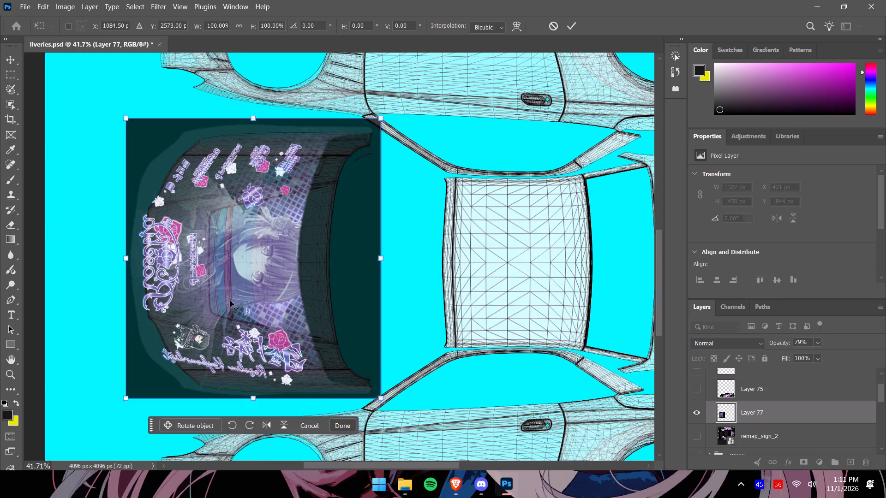
{"action": "scroll", "coordinate": [230, 301], "scroll_direction": "up", "scroll_amount": 2, "text": "alt"}
{"action": "left_click", "coordinate": [10, 59]}
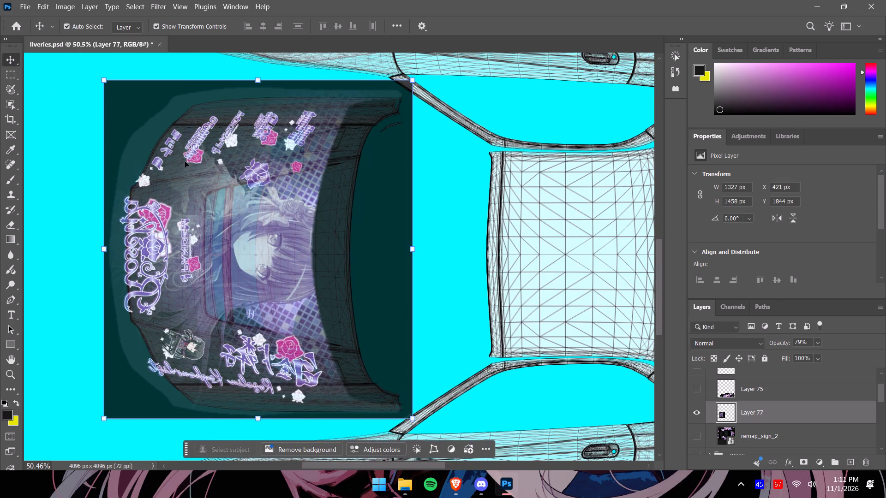
{"action": "left_click_drag", "start_coordinate": [254, 179], "coordinate": [281, 184]}
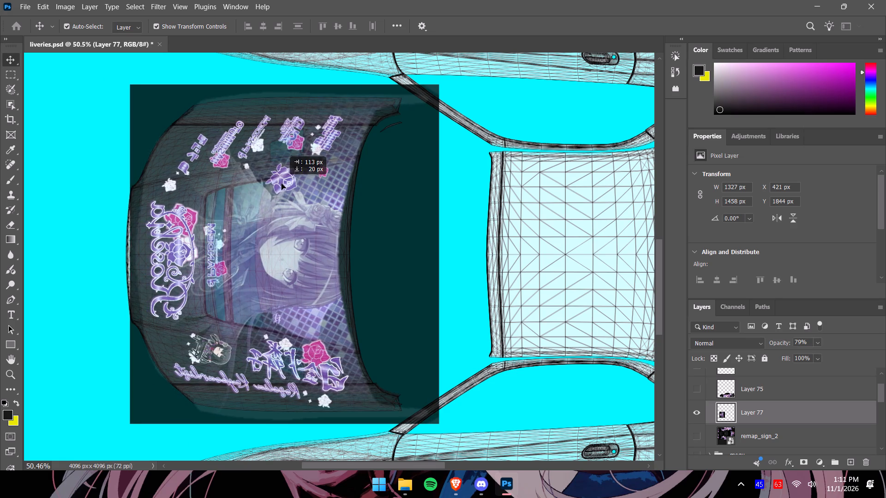
{"action": "left_click_drag", "start_coordinate": [281, 184], "coordinate": [285, 184]}
Stretch the hood artwork to about 1539 × 1416 px at X 462, Y 1878 px to match the hood wireframe.
{"action": "left_click_drag", "start_coordinate": [135, 254], "coordinate": [120, 255]}
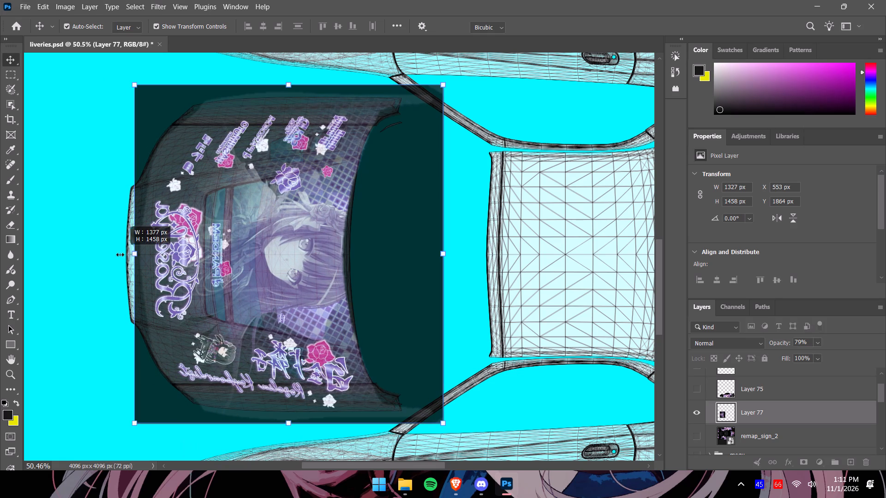
{"action": "left_click_drag", "start_coordinate": [120, 255], "coordinate": [114, 255]}
{"action": "left_click_drag", "start_coordinate": [445, 255], "coordinate": [454, 255]}
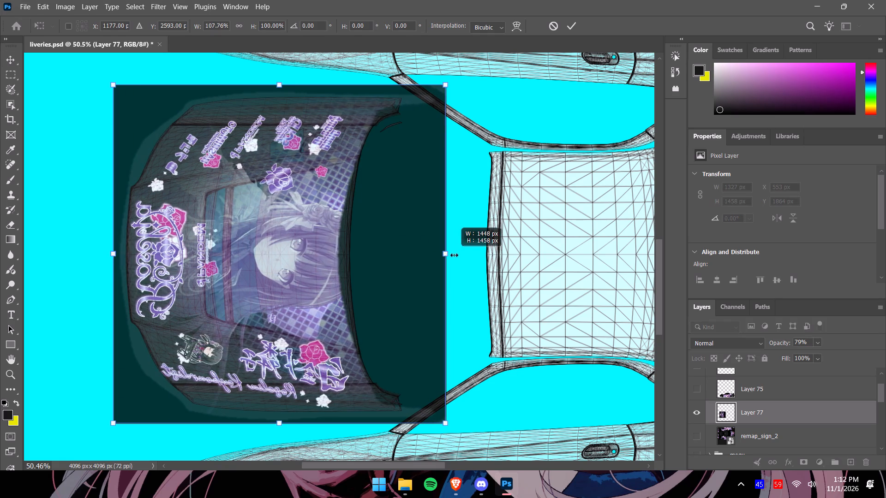
{"action": "left_click_drag", "start_coordinate": [454, 255], "coordinate": [461, 255]}
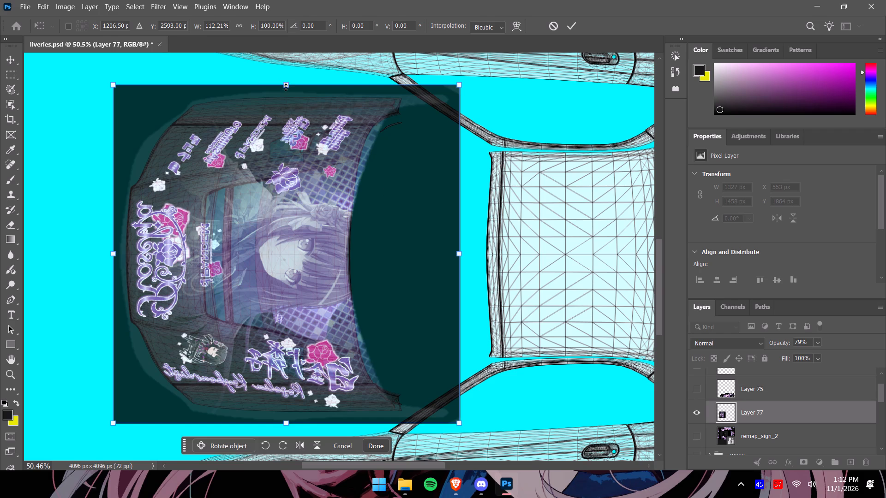
{"action": "left_click", "coordinate": [287, 85]}
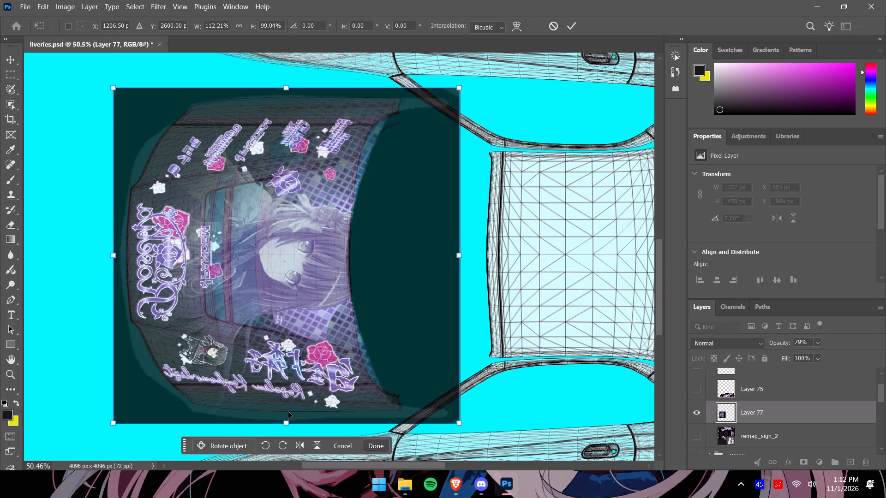
{"action": "left_click_drag", "start_coordinate": [285, 423], "coordinate": [287, 419]}
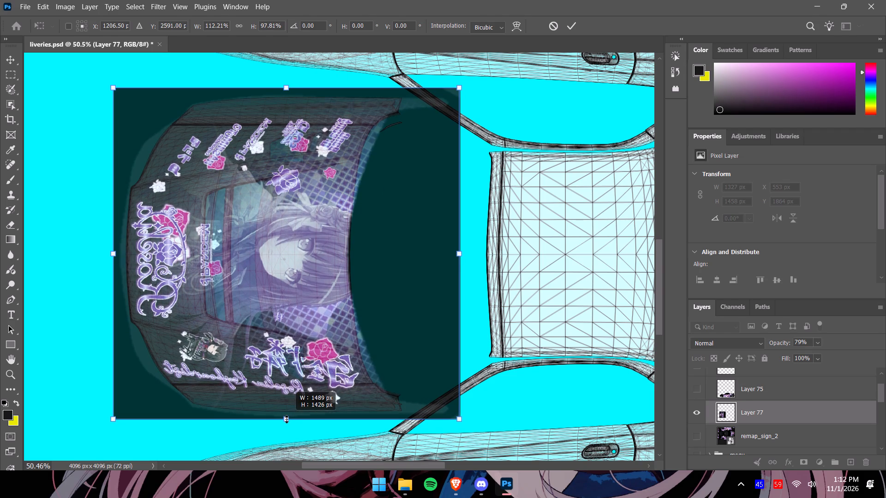
{"action": "left_click_drag", "start_coordinate": [287, 419], "coordinate": [287, 417]}
{"action": "left_click_drag", "start_coordinate": [457, 254], "coordinate": [464, 254]}
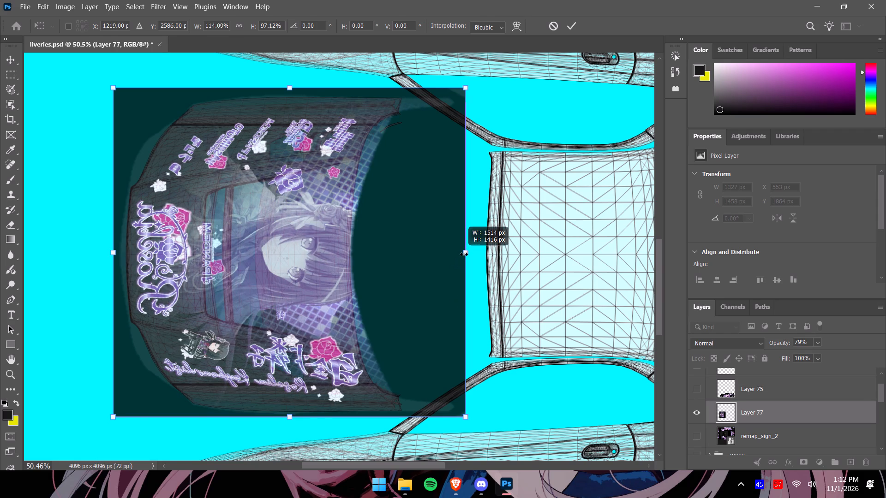
{"action": "left_click_drag", "start_coordinate": [464, 254], "coordinate": [469, 254]}
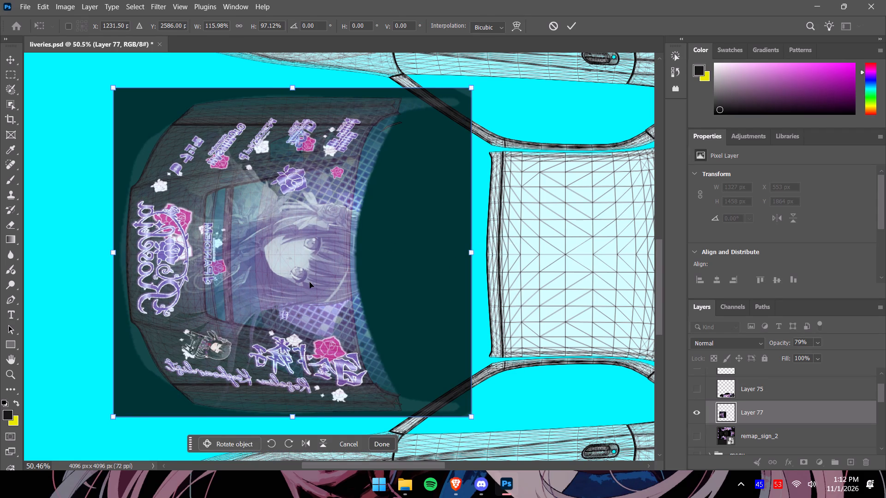
{"action": "left_click", "coordinate": [389, 444]}
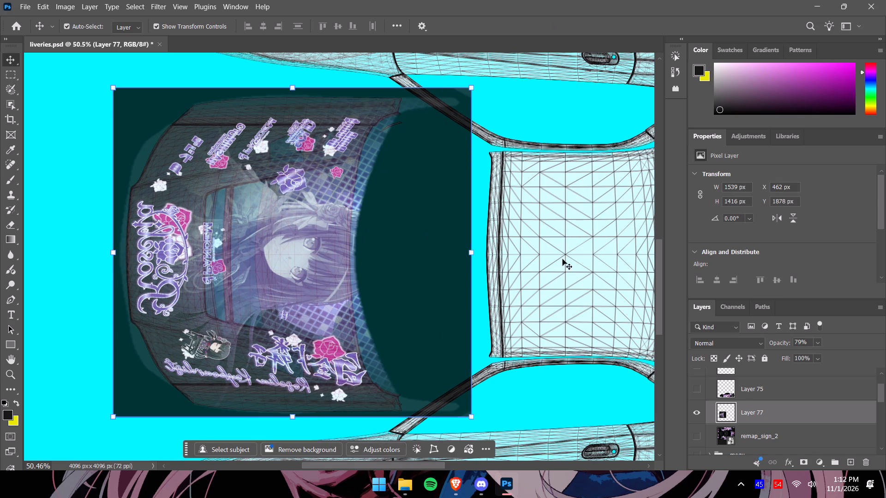
Restore the hood artwork layer to 100% opacity and sample the dark grey near its upper front corner as the Brush colour.
{"action": "left_click", "coordinate": [818, 339]}
{"action": "left_click_drag", "start_coordinate": [826, 357], "coordinate": [842, 358]}
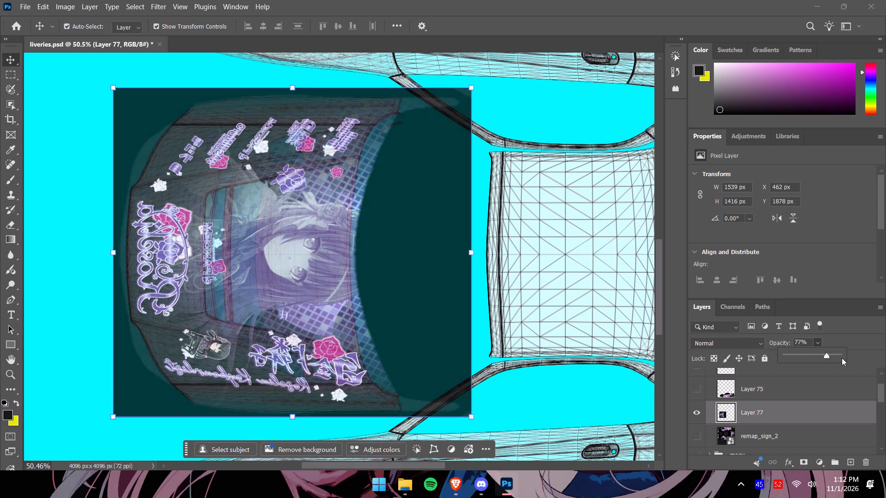
{"action": "left_click_drag", "start_coordinate": [842, 358], "coordinate": [867, 356]}
{"action": "left_click", "coordinate": [13, 182]}
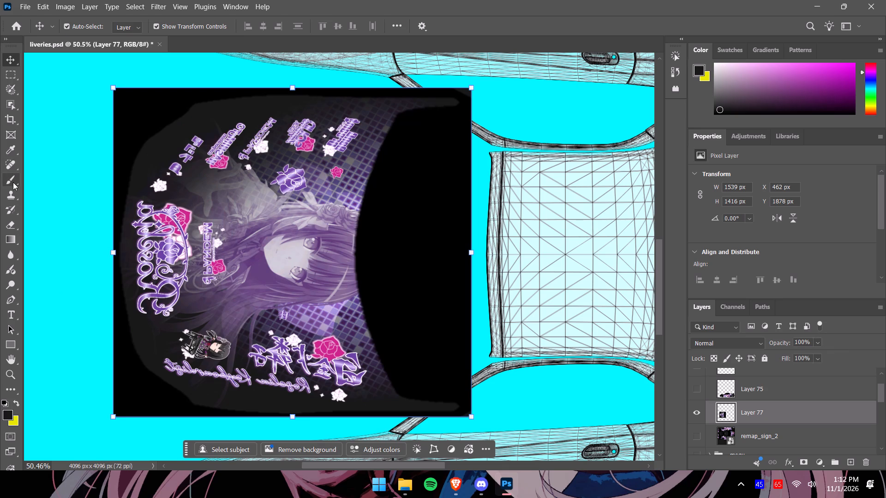
{"action": "left_click", "coordinate": [191, 122], "text": "alt"}
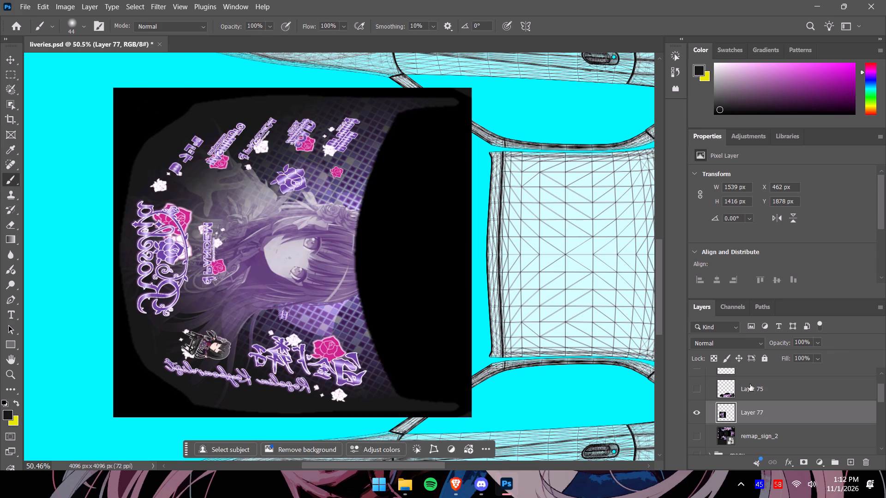
Lower the hood artwork layer's opacity to 79% and brush along the hood's upper front corner with the soft 44 px brush.
{"action": "left_click", "coordinate": [814, 342]}
{"action": "left_click_drag", "start_coordinate": [825, 355], "coordinate": [821, 355]}
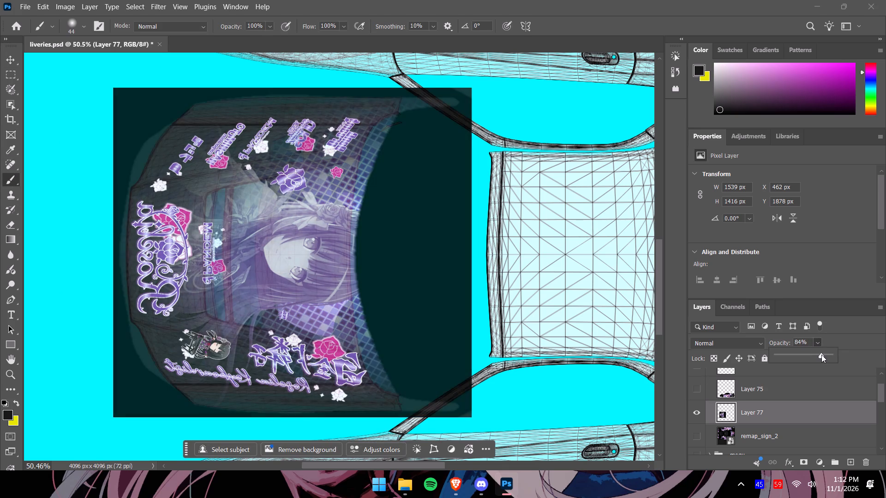
{"action": "left_click_drag", "start_coordinate": [821, 355], "coordinate": [819, 355]}
{"action": "scroll", "coordinate": [184, 106], "scroll_direction": "up", "scroll_amount": 8, "text": "alt"}
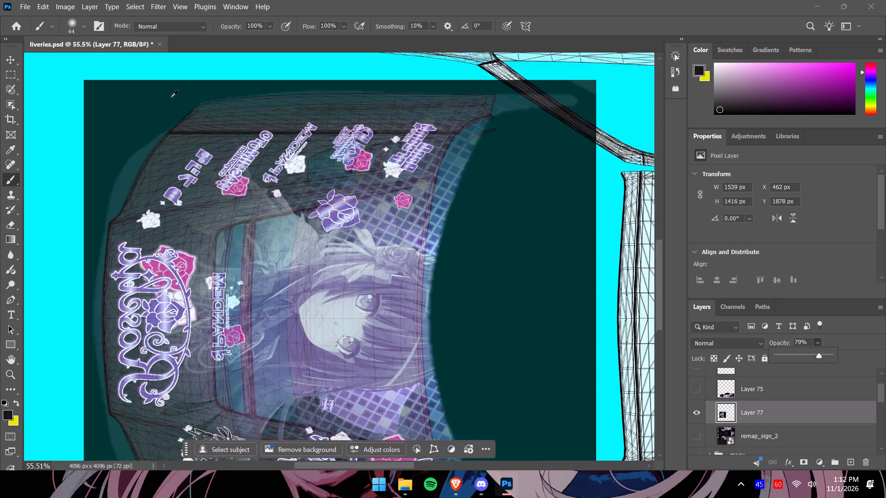
{"action": "scroll", "coordinate": [171, 97], "scroll_direction": "up", "scroll_amount": 6, "text": "alt"}
{"action": "left_click_drag", "start_coordinate": [238, 120], "coordinate": [217, 136]}
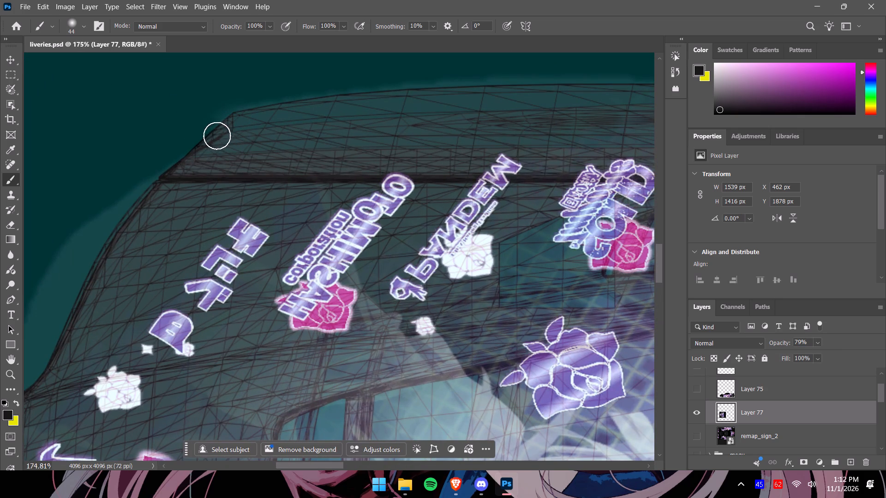
{"action": "left_click_drag", "start_coordinate": [217, 136], "coordinate": [111, 236]}
Paint dark grey past the wireframe outline at the hood's upper and lower front corners with the 44 px Hard Round brush.
{"action": "left_click", "coordinate": [84, 28]}
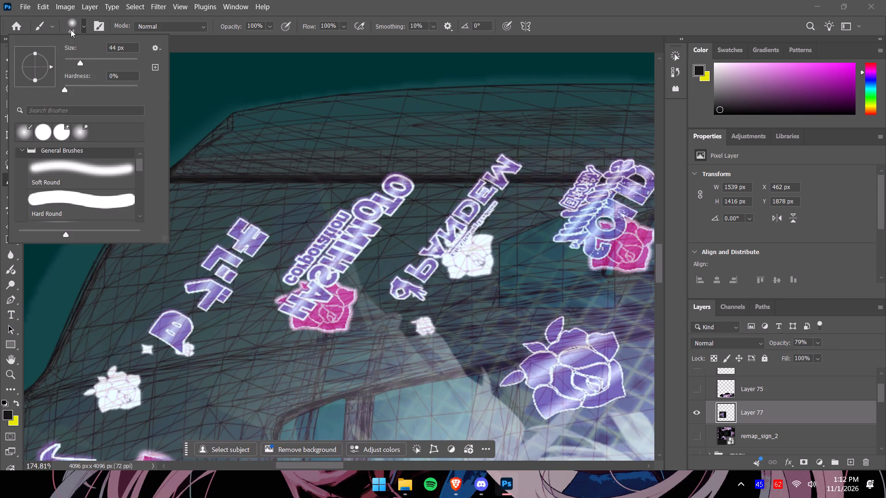
{"action": "left_click", "coordinate": [43, 137]}
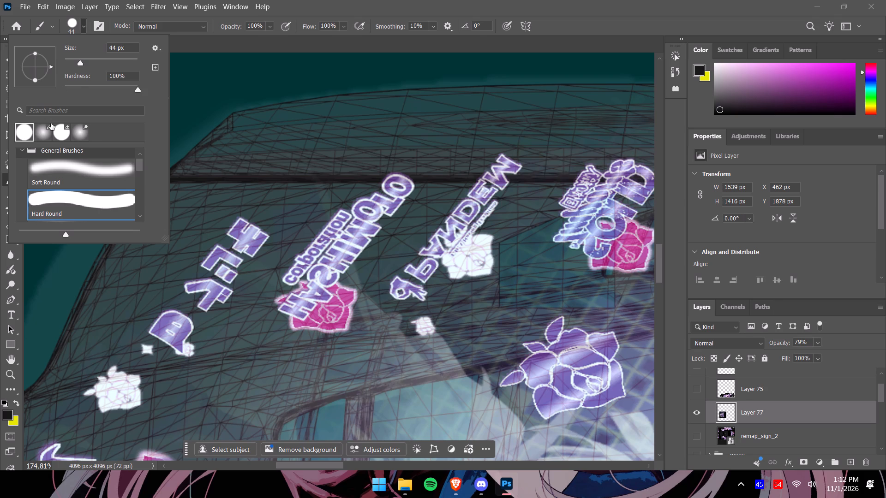
{"action": "left_click", "coordinate": [84, 28]}
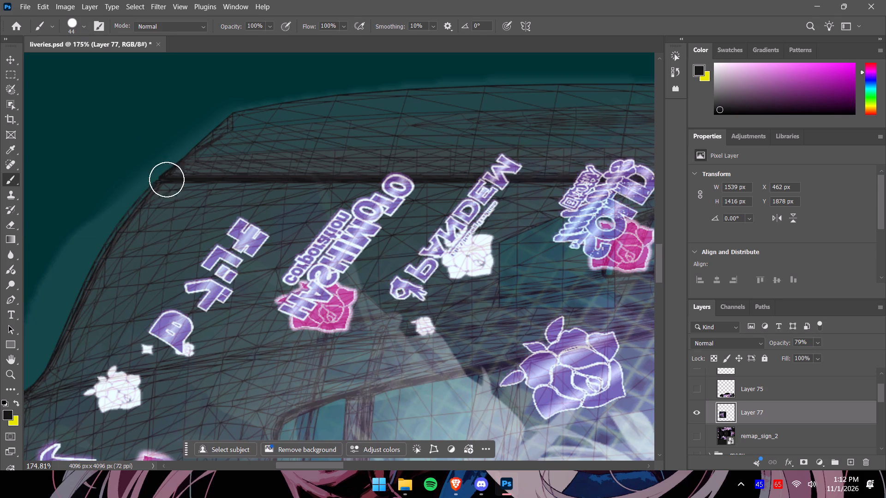
{"action": "left_click_drag", "start_coordinate": [240, 120], "coordinate": [123, 230]}
{"action": "left_click_drag", "start_coordinate": [661, 258], "coordinate": [655, 321]}
{"action": "left_click_drag", "start_coordinate": [659, 311], "coordinate": [659, 316]}
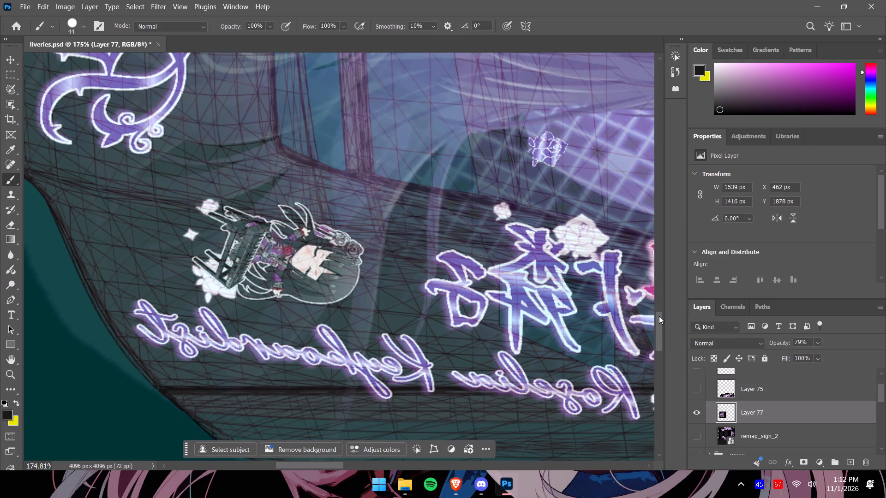
{"action": "left_click_drag", "start_coordinate": [659, 316], "coordinate": [659, 324]}
{"action": "left_click_drag", "start_coordinate": [165, 300], "coordinate": [210, 339]}
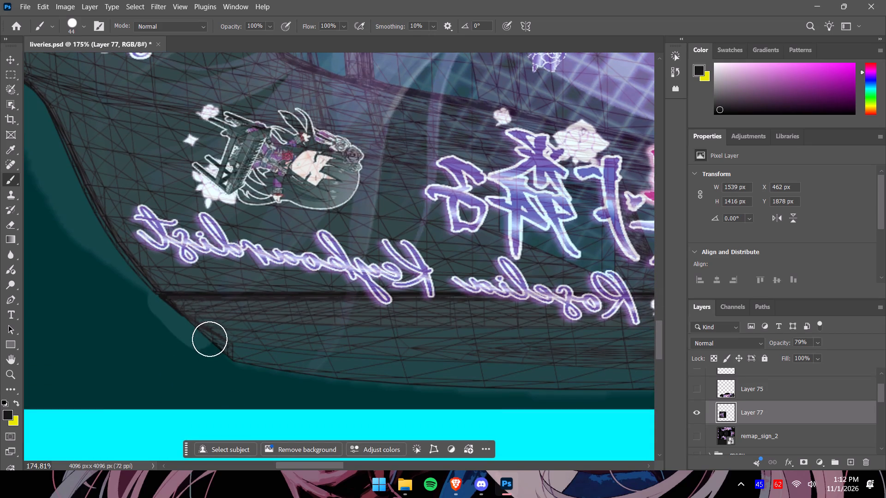
{"action": "left_click_drag", "start_coordinate": [210, 339], "coordinate": [254, 363]}
Extend the dark grey paint along the hood's lower edge and around its lower rear corner, covering the wireframe outline.
{"action": "scroll", "coordinate": [277, 321], "scroll_direction": "down", "scroll_amount": 5, "text": "alt"}
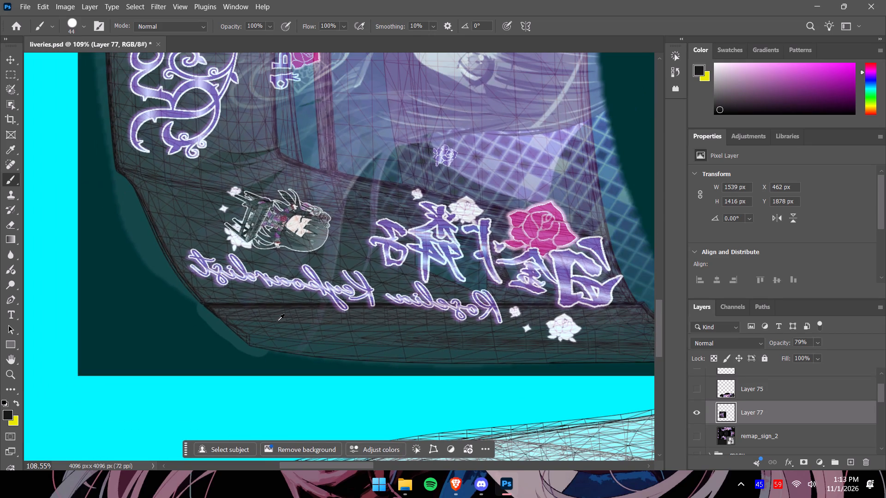
{"action": "left_click_drag", "start_coordinate": [263, 342], "coordinate": [299, 348]}
{"action": "left_click_drag", "start_coordinate": [299, 348], "coordinate": [590, 357]}
{"action": "left_click_drag", "start_coordinate": [590, 357], "coordinate": [637, 357]}
{"action": "left_click_drag", "start_coordinate": [372, 464], "coordinate": [396, 464]}
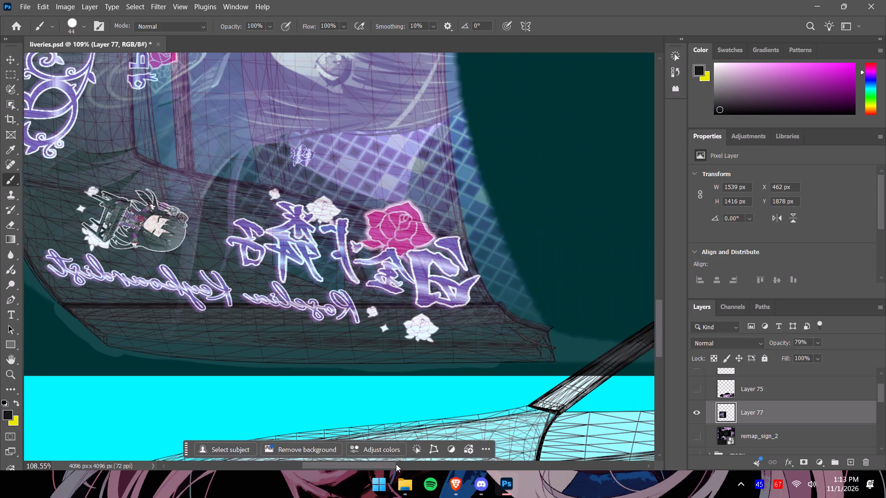
{"action": "left_click_drag", "start_coordinate": [396, 464], "coordinate": [397, 464]}
{"action": "left_click_drag", "start_coordinate": [475, 360], "coordinate": [530, 335]}
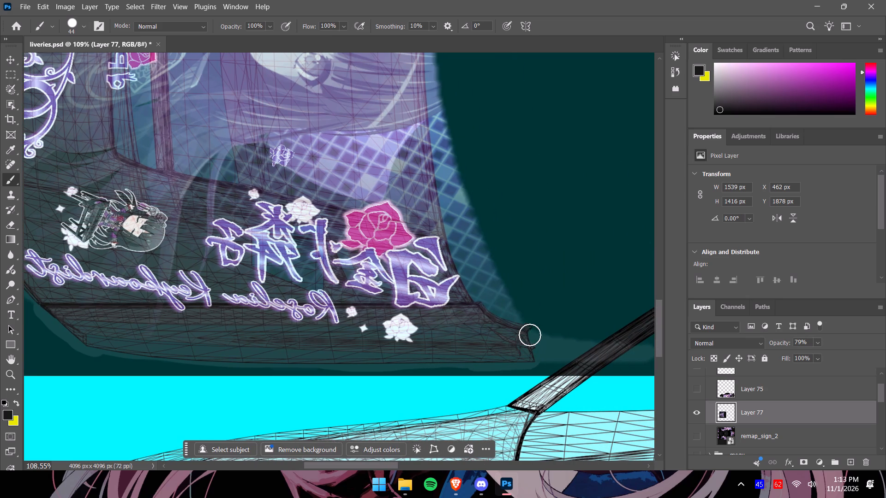
{"action": "left_click_drag", "start_coordinate": [530, 335], "coordinate": [522, 320]}
Paint dark grey around the hood's upper rear corner and along its upper edge to the front corner.
{"action": "left_click_drag", "start_coordinate": [661, 333], "coordinate": [658, 304]}
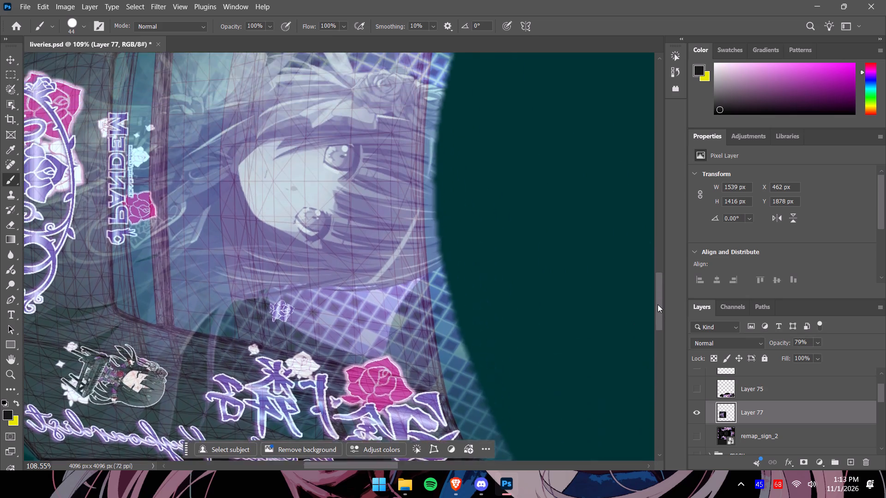
{"action": "left_click_drag", "start_coordinate": [658, 304], "coordinate": [645, 262]}
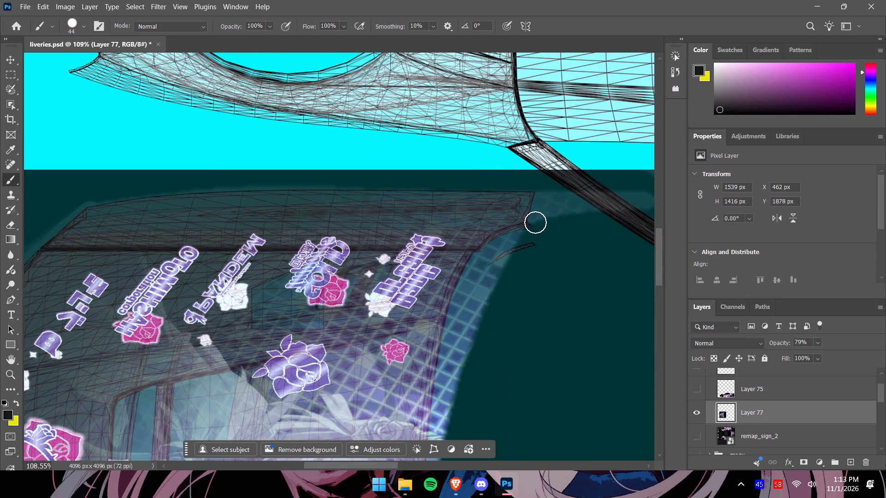
{"action": "left_click_drag", "start_coordinate": [525, 251], "coordinate": [536, 250]}
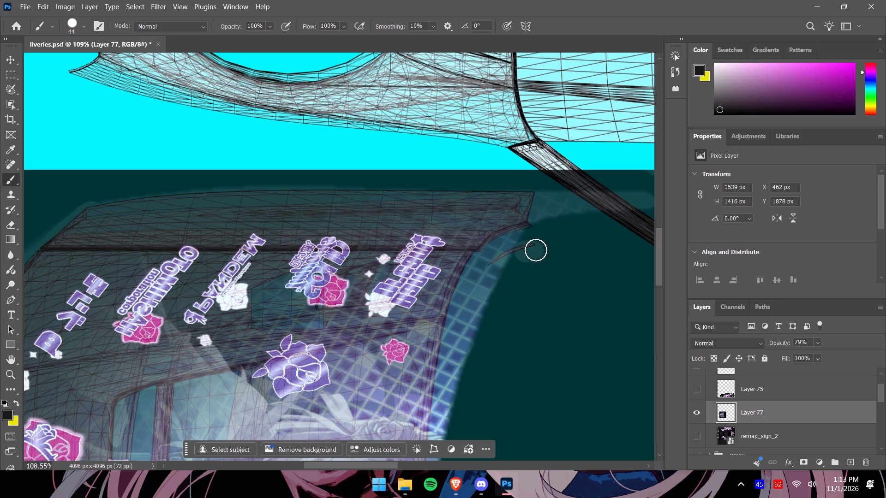
{"action": "left_click_drag", "start_coordinate": [536, 250], "coordinate": [504, 192]}
{"action": "left_click_drag", "start_coordinate": [504, 192], "coordinate": [183, 189]}
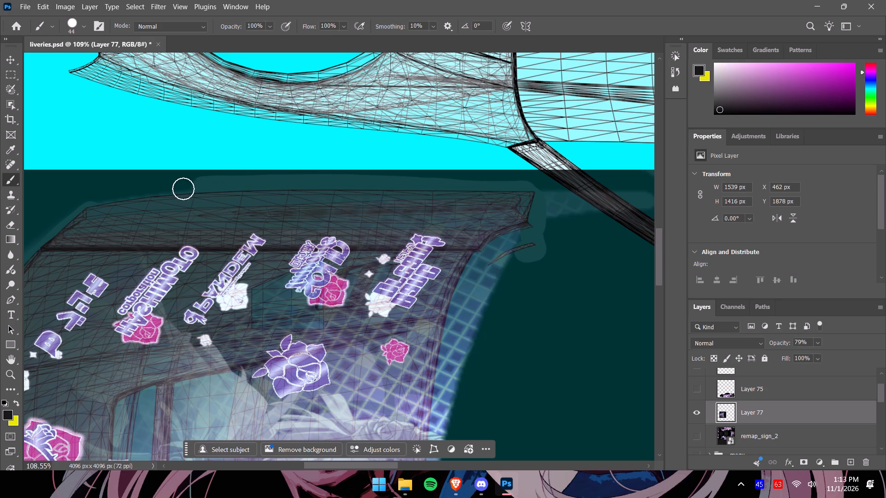
{"action": "left_click_drag", "start_coordinate": [183, 189], "coordinate": [63, 208]}
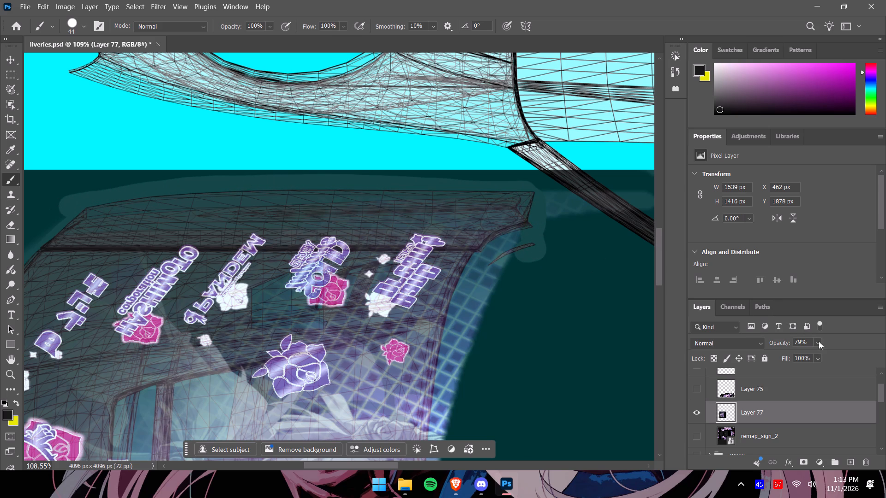
Set the hood artwork layer's opacity back to 100%.
{"action": "left_click", "coordinate": [819, 341]}
{"action": "left_click_drag", "start_coordinate": [830, 354], "coordinate": [860, 359]}
Lower the hood layer's opacity to 82% and erase the excess black around its rear corners and outer rear edge with the 149 px Eraser.
{"action": "left_click_drag", "start_coordinate": [664, 255], "coordinate": [666, 272]}
{"action": "left_click_drag", "start_coordinate": [658, 266], "coordinate": [647, 341]}
{"action": "scroll", "coordinate": [527, 269], "scroll_direction": "down", "scroll_amount": 9, "text": "alt"}
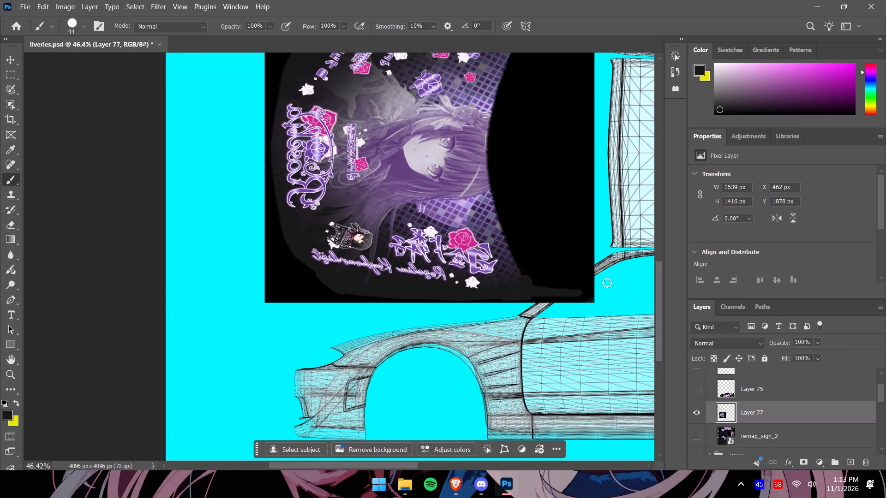
{"action": "left_click_drag", "start_coordinate": [658, 318], "coordinate": [657, 289]}
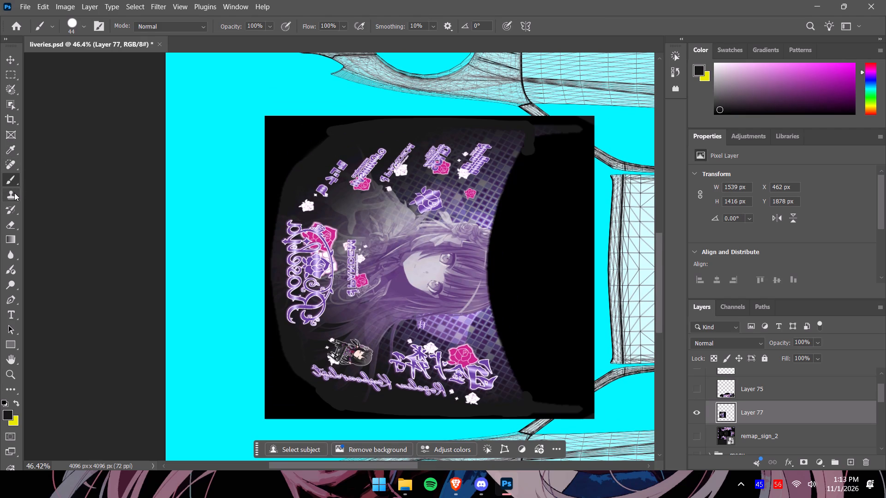
{"action": "left_click", "coordinate": [12, 224]}
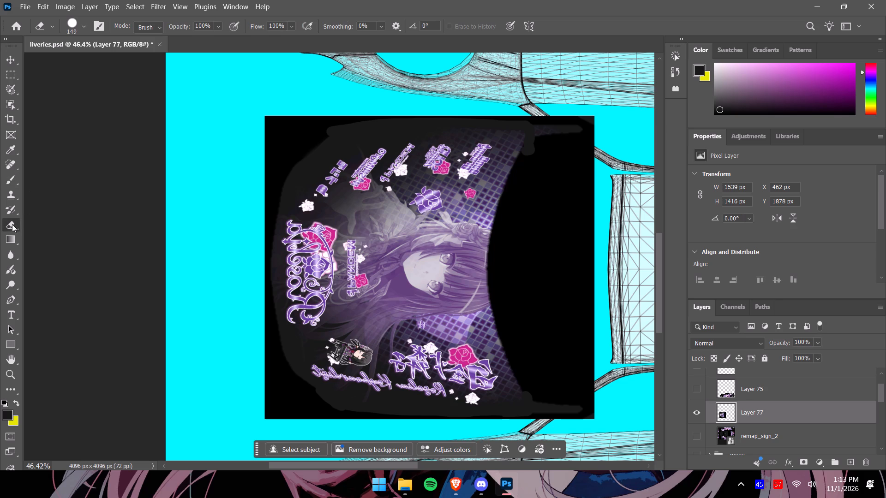
{"action": "left_click", "coordinate": [818, 344]}
{"action": "left_click_drag", "start_coordinate": [828, 356], "coordinate": [820, 356]}
{"action": "left_click_drag", "start_coordinate": [553, 415], "coordinate": [595, 383]}
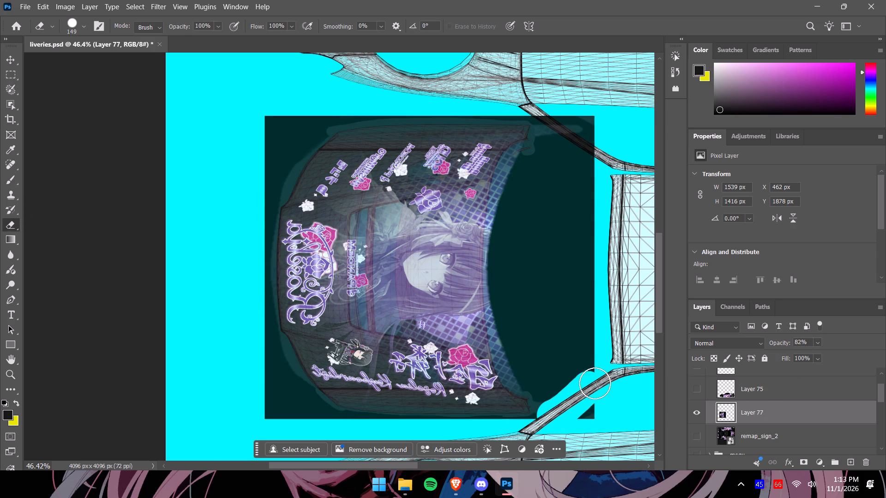
{"action": "left_click_drag", "start_coordinate": [595, 383], "coordinate": [537, 431]}
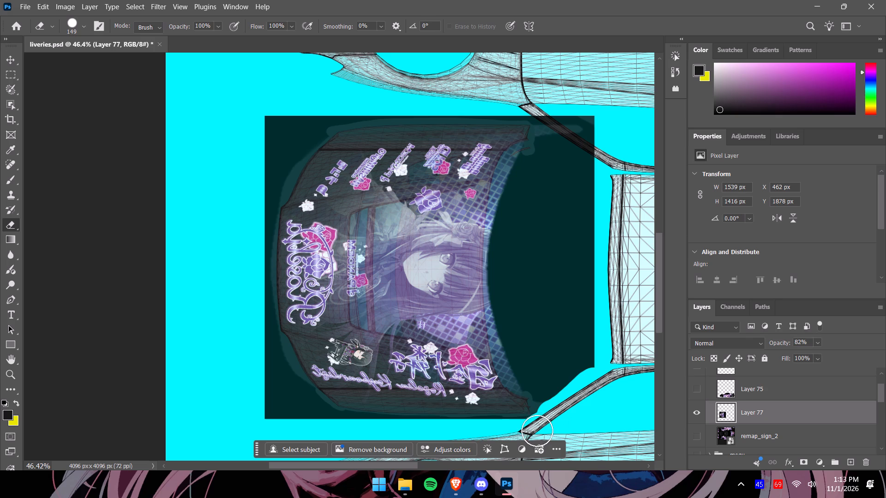
{"action": "left_click_drag", "start_coordinate": [537, 431], "coordinate": [584, 138]}
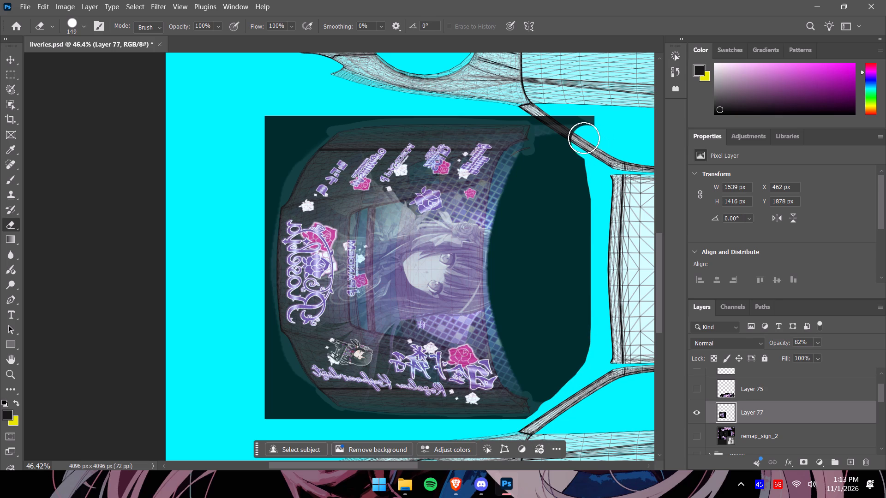
{"action": "left_click_drag", "start_coordinate": [584, 138], "coordinate": [536, 102]}
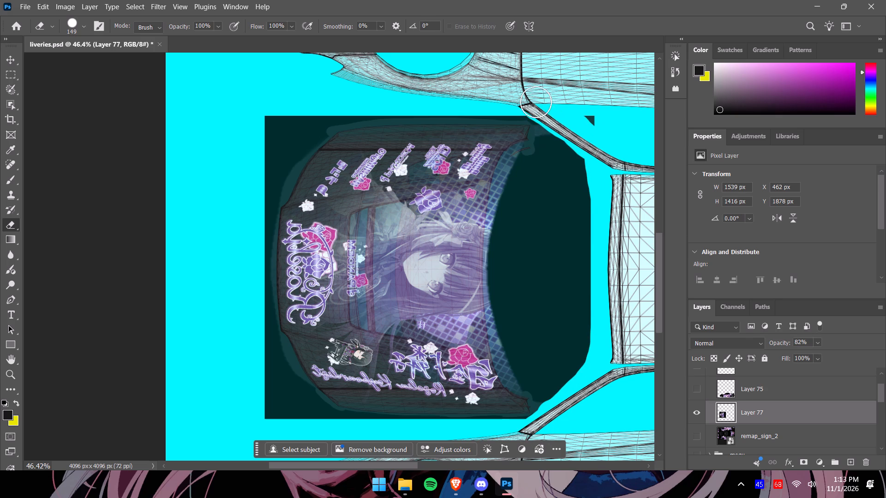
Erase the leftover black near the upper rear corner and around the hood's upper and lower front corners with the 149 px Eraser.
{"action": "left_click_drag", "start_coordinate": [536, 102], "coordinate": [258, 146]}
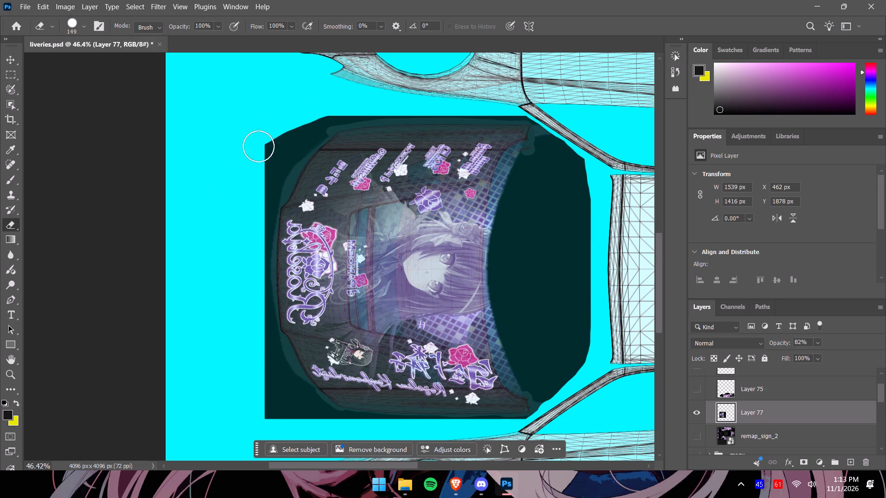
{"action": "left_click_drag", "start_coordinate": [258, 146], "coordinate": [239, 378]}
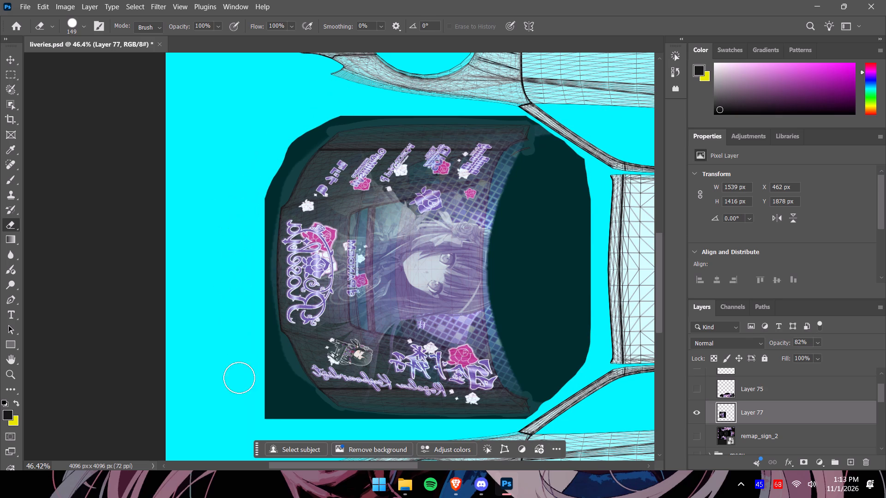
{"action": "left_click_drag", "start_coordinate": [239, 378], "coordinate": [320, 430]}
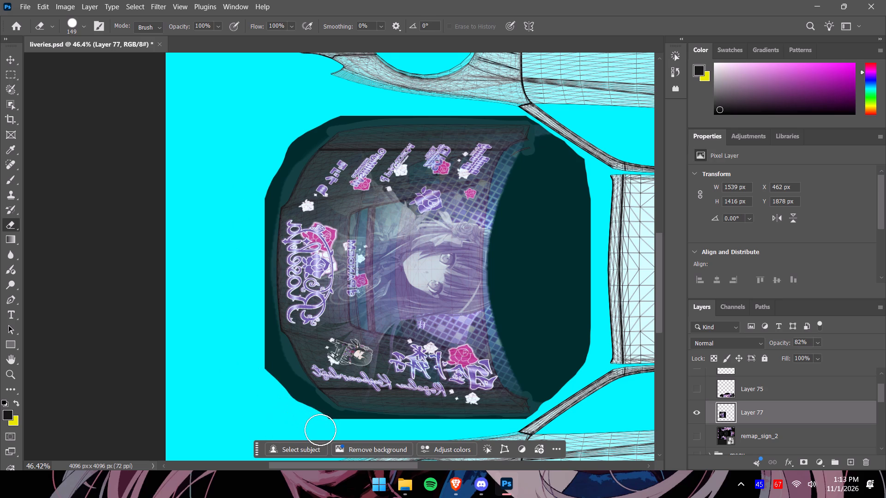
{"action": "left_click_drag", "start_coordinate": [320, 430], "coordinate": [252, 182]}
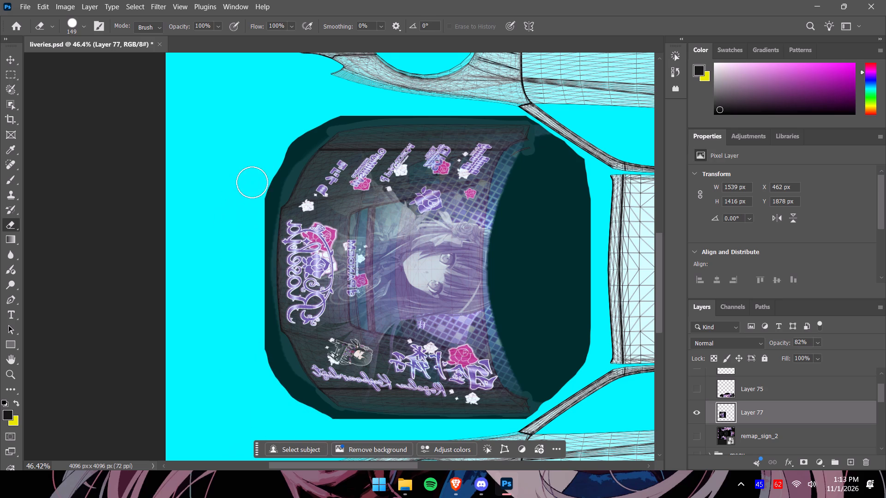
{"action": "left_click_drag", "start_coordinate": [252, 182], "coordinate": [392, 90]}
Erase the black area behind the hood's curved rear edge, leaving only a narrow dark margin past the artwork and around the rear corners.
{"action": "left_click_drag", "start_coordinate": [603, 158], "coordinate": [526, 315]}
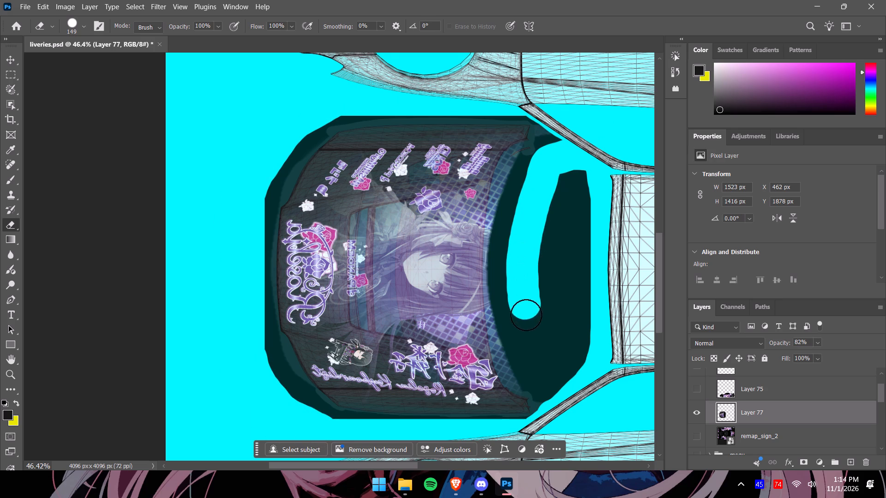
{"action": "left_click_drag", "start_coordinate": [526, 315], "coordinate": [574, 403]}
{"action": "left_click_drag", "start_coordinate": [576, 387], "coordinate": [581, 176]}
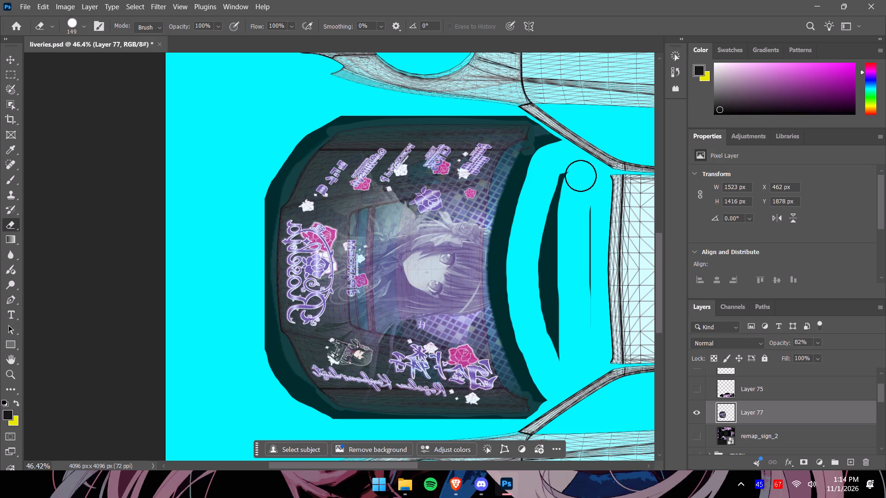
{"action": "left_click_drag", "start_coordinate": [581, 176], "coordinate": [580, 166]}
{"action": "left_click_drag", "start_coordinate": [586, 178], "coordinate": [599, 333]}
{"action": "left_click_drag", "start_coordinate": [564, 364], "coordinate": [566, 163]}
{"action": "left_click_drag", "start_coordinate": [575, 155], "coordinate": [554, 116]}
{"action": "left_click_drag", "start_coordinate": [564, 397], "coordinate": [561, 402]}
{"action": "left_click_drag", "start_coordinate": [554, 116], "coordinate": [548, 113]}
{"action": "left_click_drag", "start_coordinate": [559, 142], "coordinate": [535, 190]}
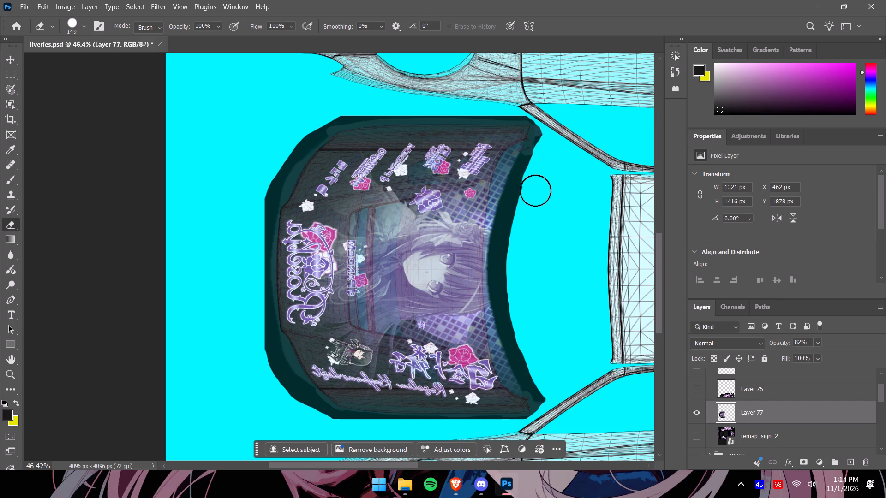
{"action": "left_click_drag", "start_coordinate": [535, 190], "coordinate": [546, 378]}
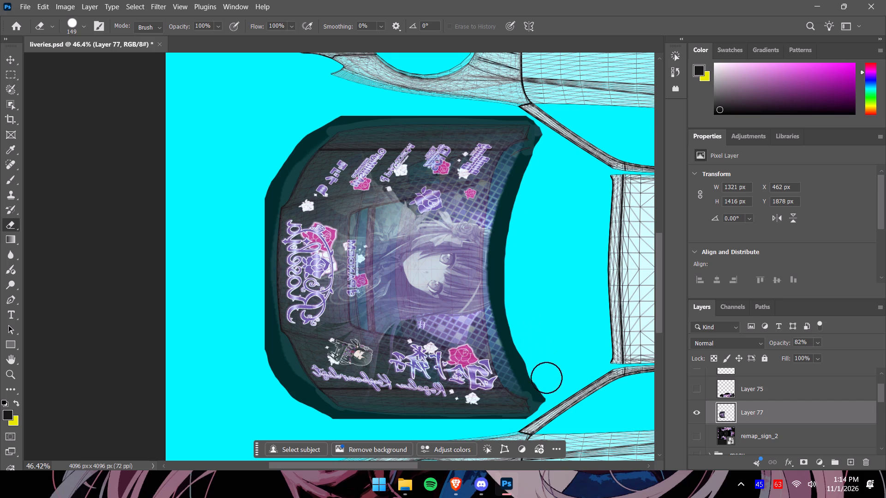
{"action": "left_click_drag", "start_coordinate": [546, 378], "coordinate": [563, 398]}
Hide Layer 77 and show the remap_sign_2 layer.
{"action": "scroll", "coordinate": [549, 282], "scroll_direction": "down", "scroll_amount": 7, "text": "alt"}
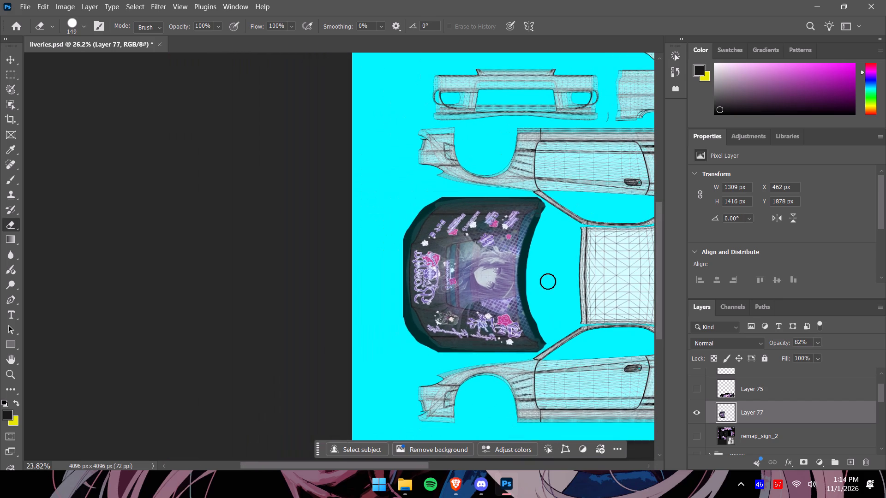
{"action": "left_click_drag", "start_coordinate": [421, 465], "coordinate": [461, 468]}
{"action": "left_click", "coordinate": [694, 413]}
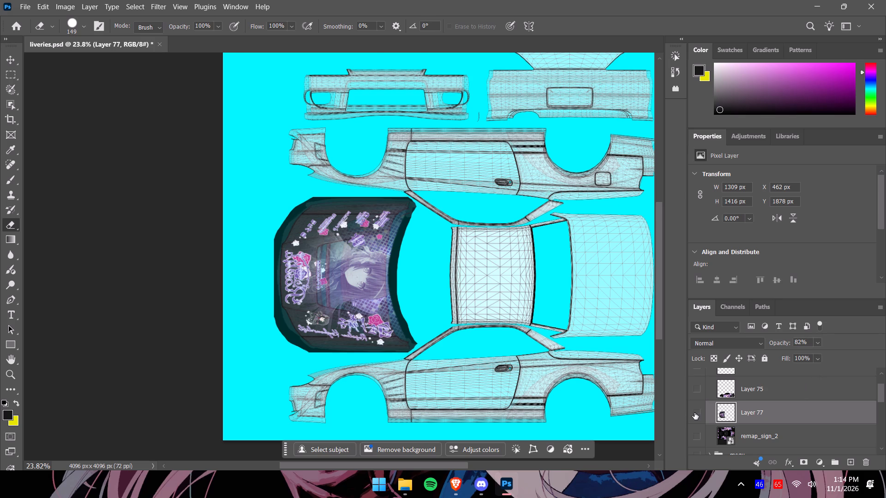
{"action": "left_click", "coordinate": [693, 436]}
{"action": "left_click_drag", "start_coordinate": [424, 466], "coordinate": [448, 463]}
{"action": "left_click_drag", "start_coordinate": [661, 291], "coordinate": [660, 253]}
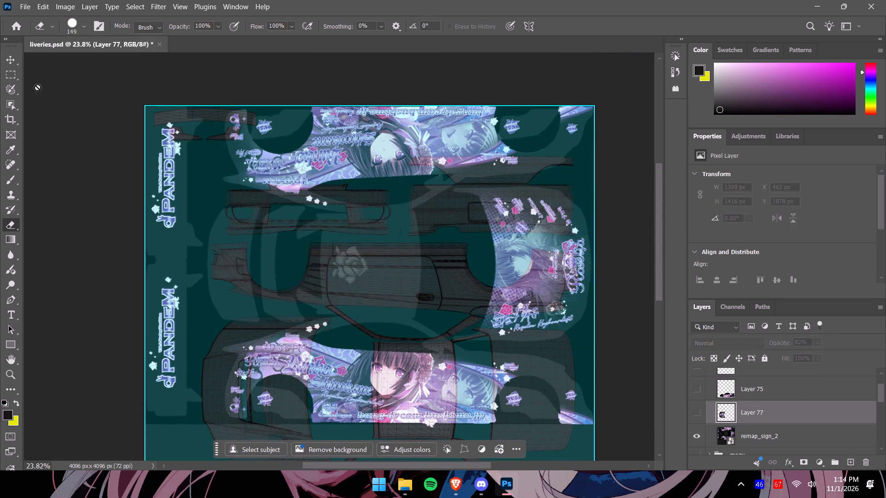
Copy a rectangular area about 920 × 878 px around the grey rose on remap_sign_2 and paste it as a new layer.
{"action": "left_click", "coordinate": [13, 75]}
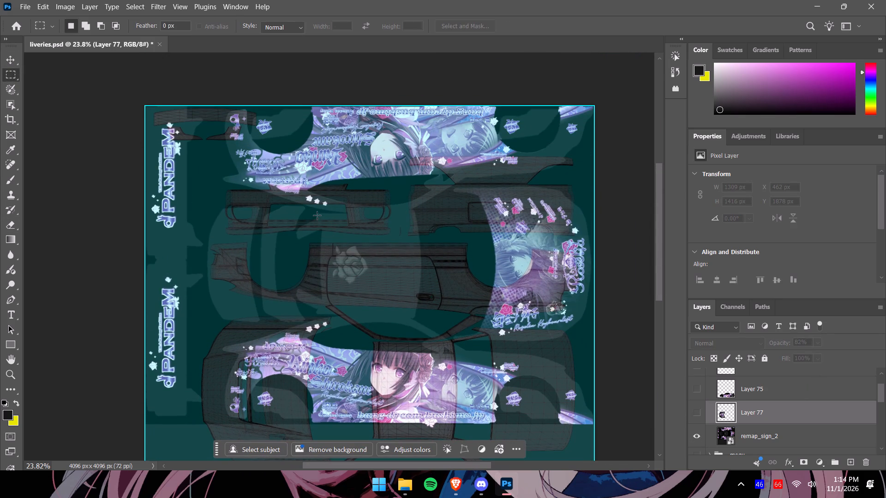
{"action": "left_click_drag", "start_coordinate": [322, 216], "coordinate": [384, 271]}
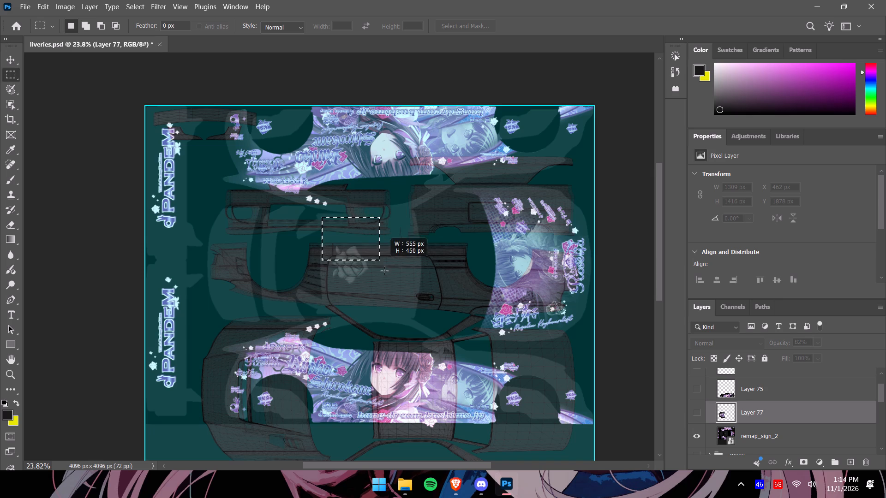
{"action": "left_click_drag", "start_coordinate": [384, 271], "coordinate": [408, 312]}
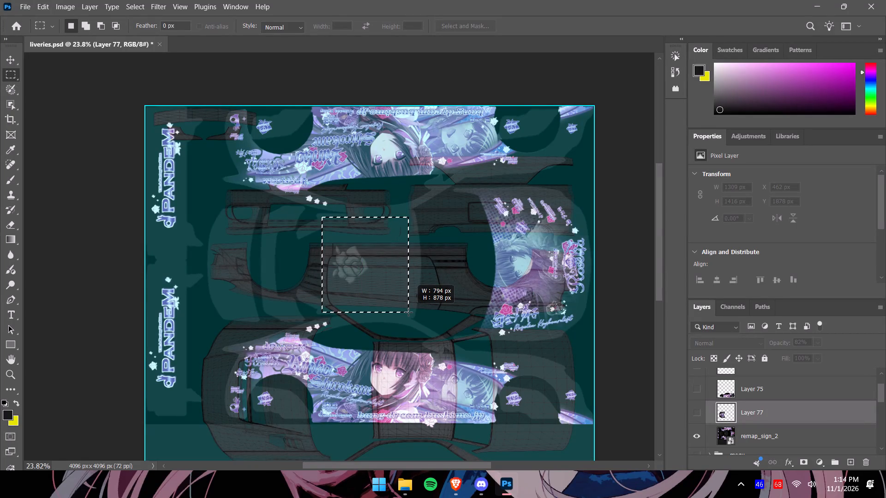
{"action": "left_click_drag", "start_coordinate": [408, 312], "coordinate": [413, 312]}
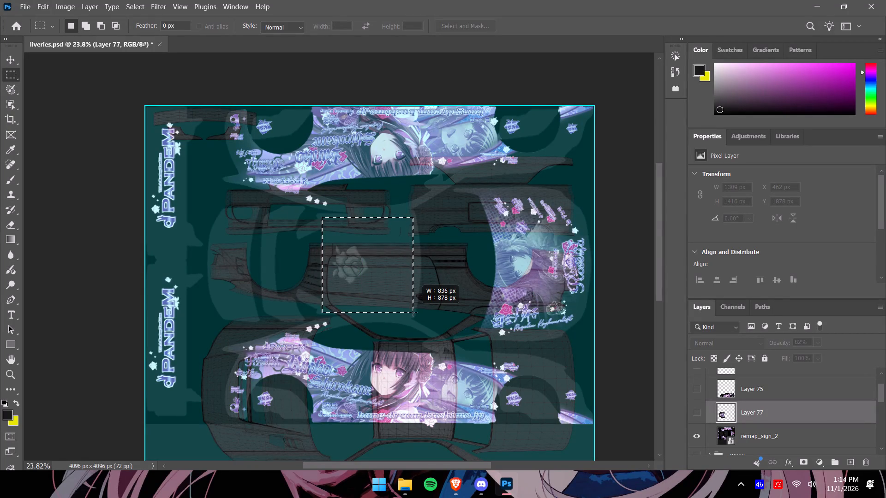
{"action": "left_click_drag", "start_coordinate": [413, 312], "coordinate": [422, 312]}
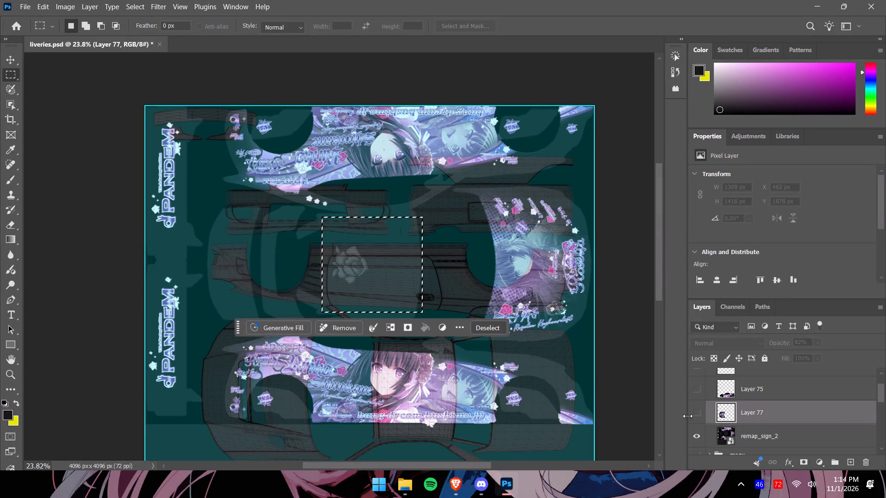
{"action": "left_click", "coordinate": [780, 440]}
{"action": "key", "text": "ctrl+c"}
{"action": "key", "text": "ctrl+v"}
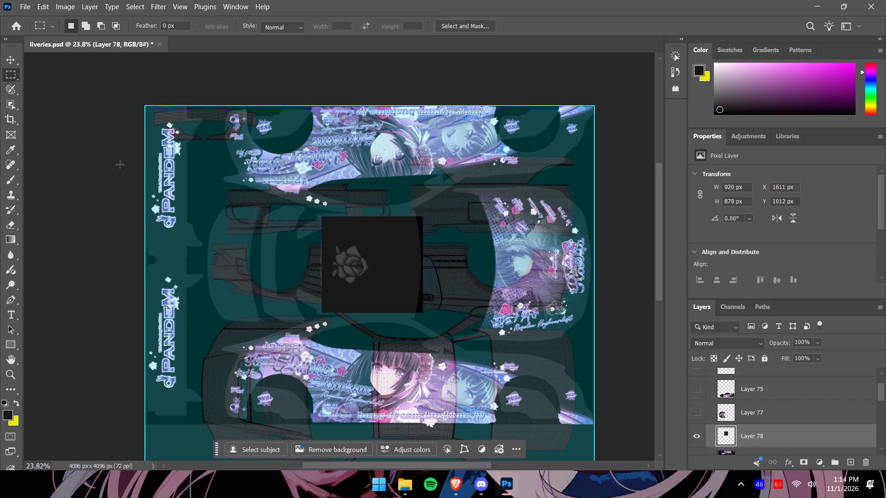
Hide the remap_sign_2 layer so only the pasted rose patch remains over the wireframe.
{"action": "left_click", "coordinate": [12, 63]}
{"action": "scroll", "coordinate": [802, 417], "scroll_direction": "down", "scroll_amount": 1}
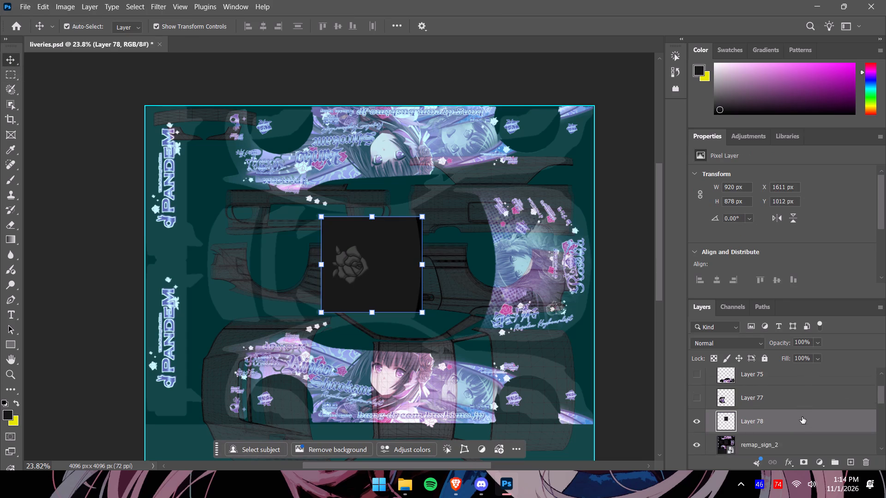
{"action": "scroll", "coordinate": [802, 417], "scroll_direction": "down", "scroll_amount": 2}
{"action": "left_click", "coordinate": [698, 415]}
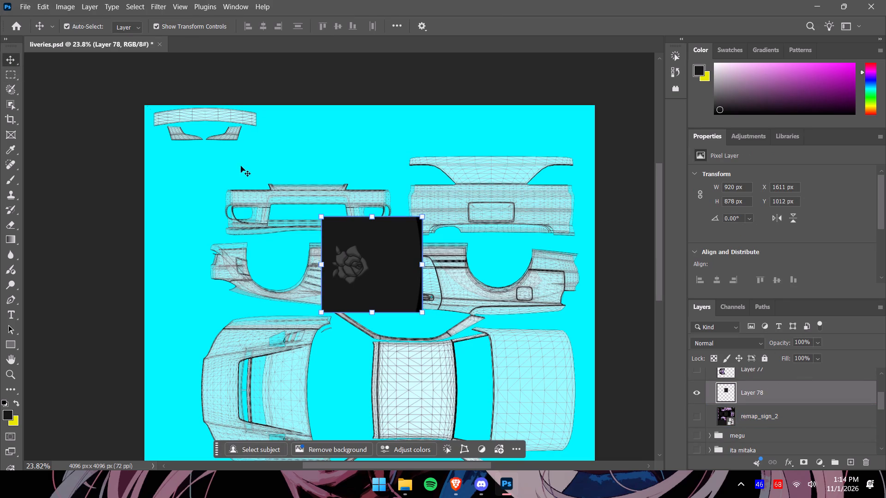
Free-transform the rose patch, moving it over the roof wireframe and flipping it horizontally.
{"action": "left_click_drag", "start_coordinate": [657, 275], "coordinate": [661, 305]}
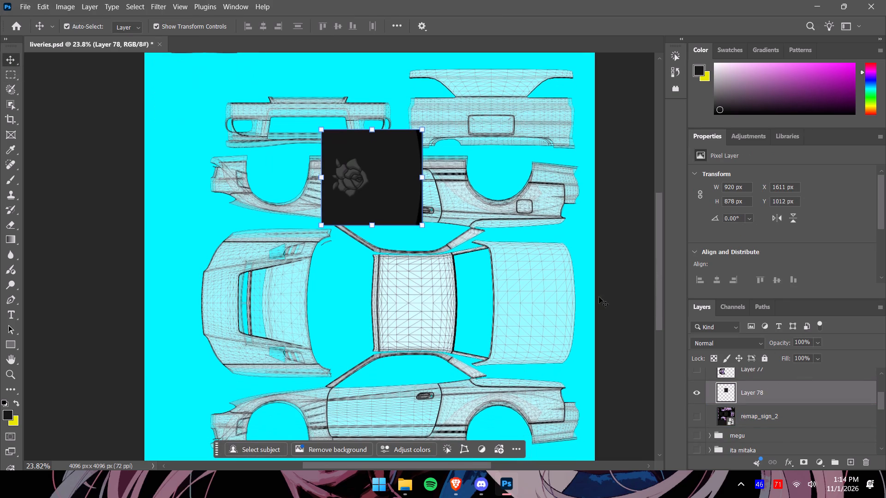
{"action": "left_click", "coordinate": [468, 449]}
{"action": "left_click_drag", "start_coordinate": [379, 160], "coordinate": [394, 196]}
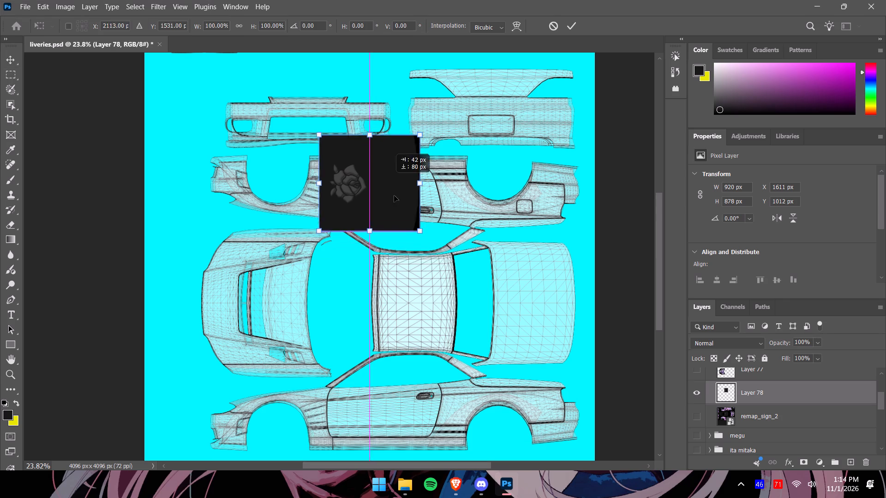
{"action": "left_click_drag", "start_coordinate": [394, 196], "coordinate": [425, 285]}
{"action": "left_click", "coordinate": [433, 375]}
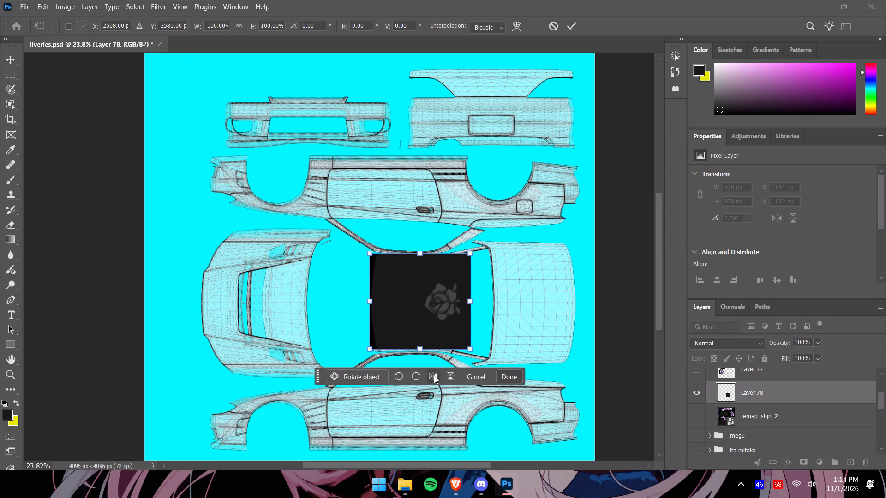
{"action": "left_click_drag", "start_coordinate": [422, 308], "coordinate": [405, 310]}
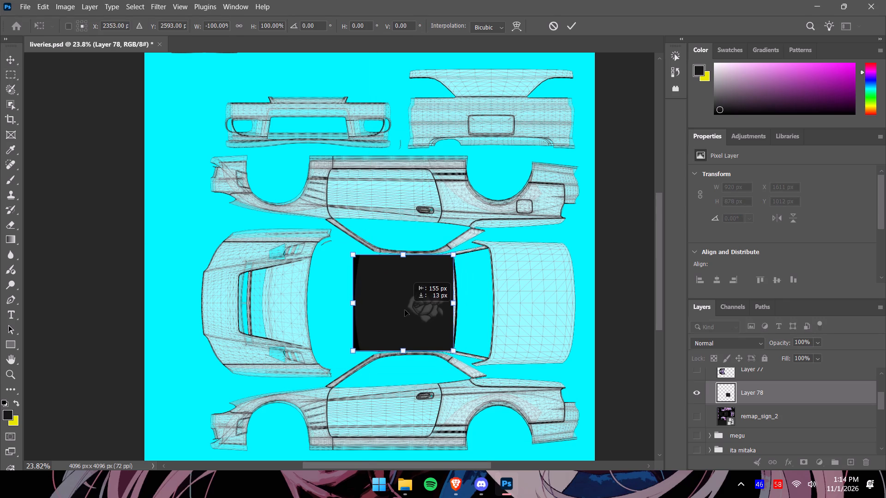
{"action": "left_click_drag", "start_coordinate": [405, 310], "coordinate": [412, 309]}
Lower the rose patch layer's opacity to 80% so the roof wireframe shows through.
{"action": "left_click", "coordinate": [815, 339]}
{"action": "left_click_drag", "start_coordinate": [827, 354], "coordinate": [821, 354]}
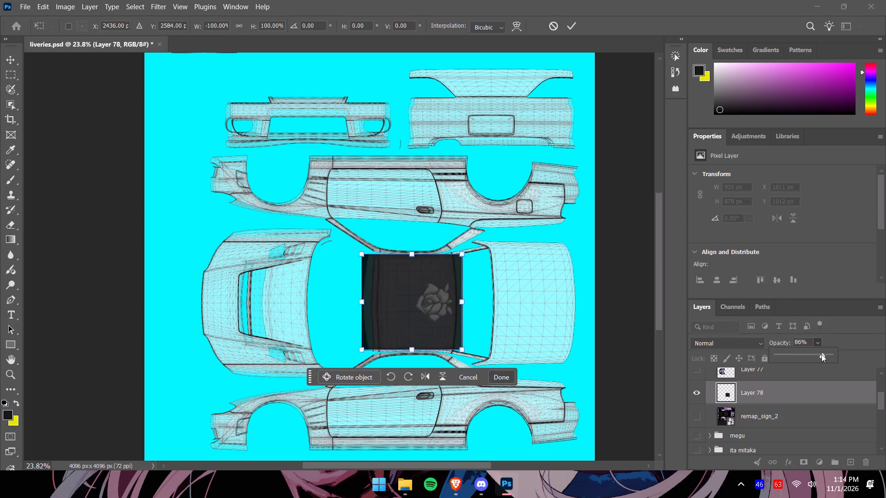
{"action": "left_click_drag", "start_coordinate": [821, 354], "coordinate": [820, 355]}
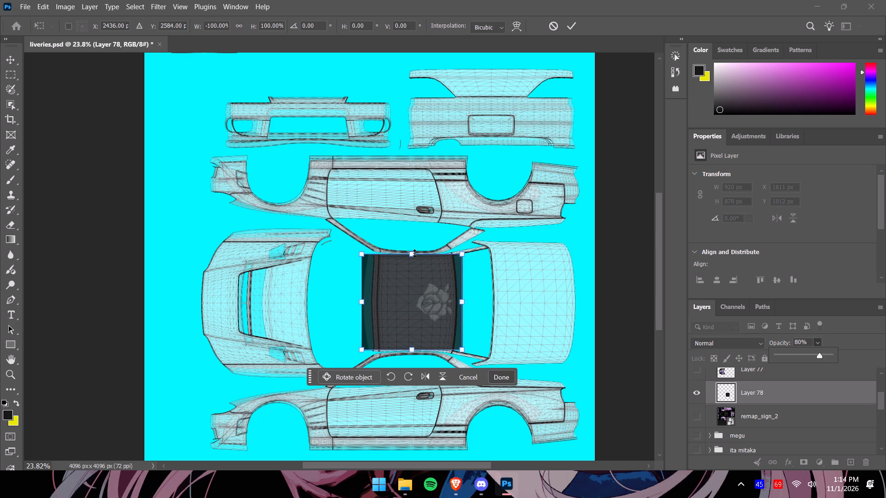
Stretch the rose patch vertically to about 920 px high, reaching both side edges of the roof wireframe.
{"action": "left_click", "coordinate": [412, 350]}
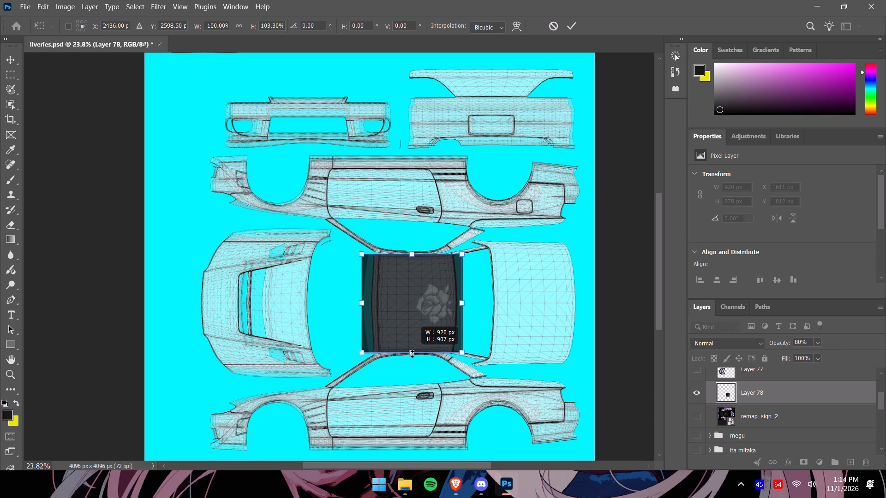
{"action": "left_click", "coordinate": [412, 255]}
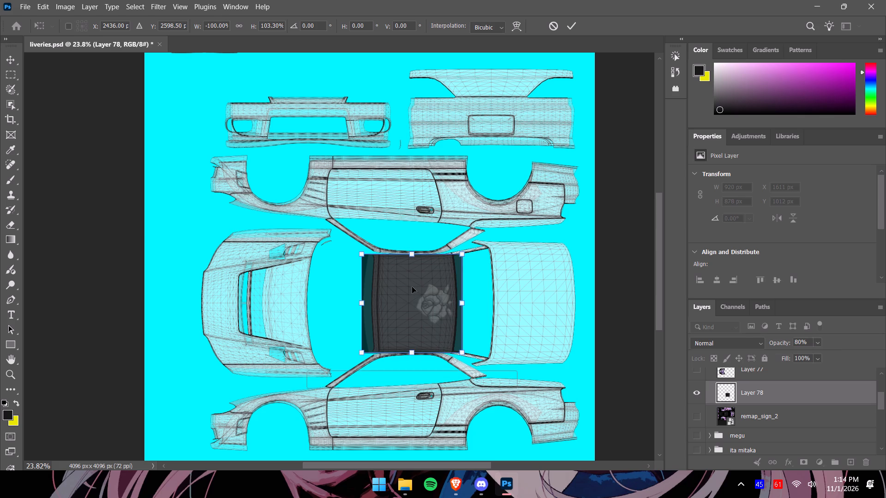
{"action": "left_click", "coordinate": [413, 255]}
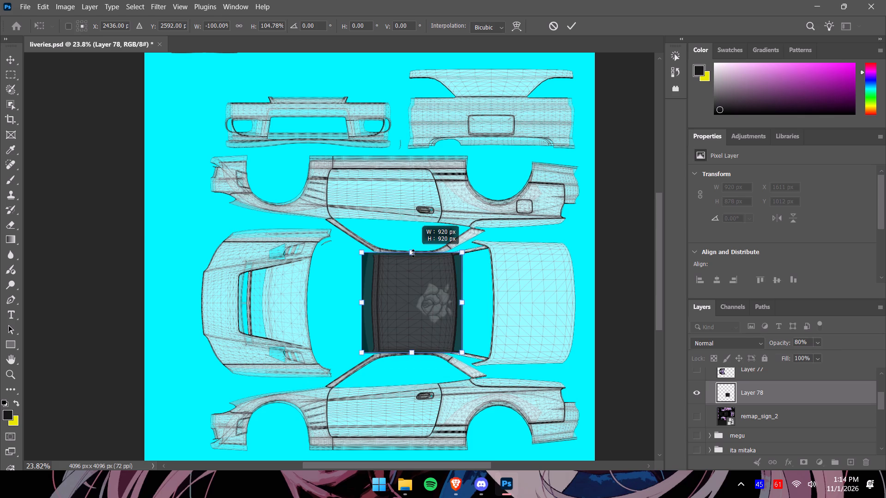
Shift the rose patch about 25 px toward the hood and resize it to about 906 × 921 px over the roof.
{"action": "scroll", "coordinate": [437, 302], "scroll_direction": "up", "scroll_amount": 12, "text": "alt"}
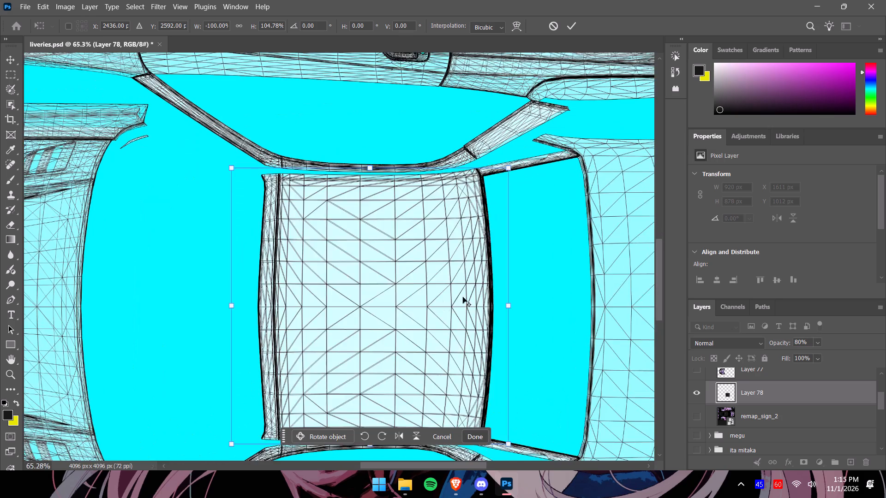
{"action": "left_click_drag", "start_coordinate": [658, 268], "coordinate": [658, 292]}
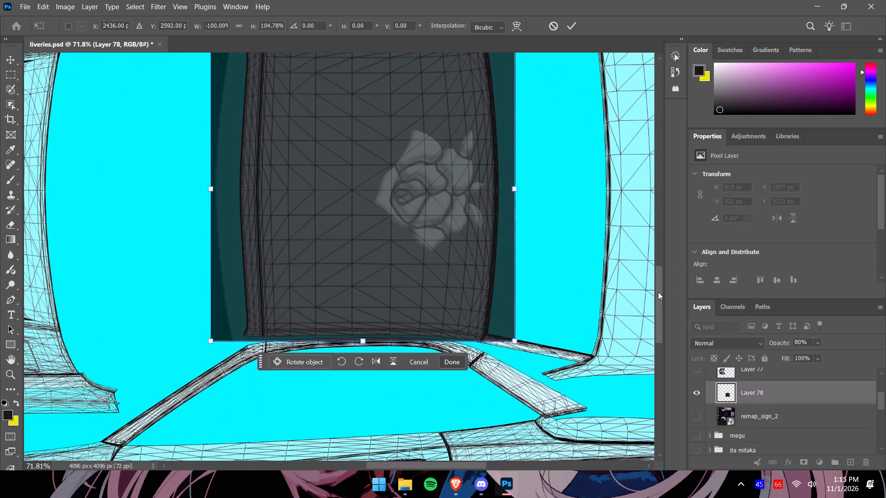
{"action": "left_click_drag", "start_coordinate": [658, 292], "coordinate": [656, 278]}
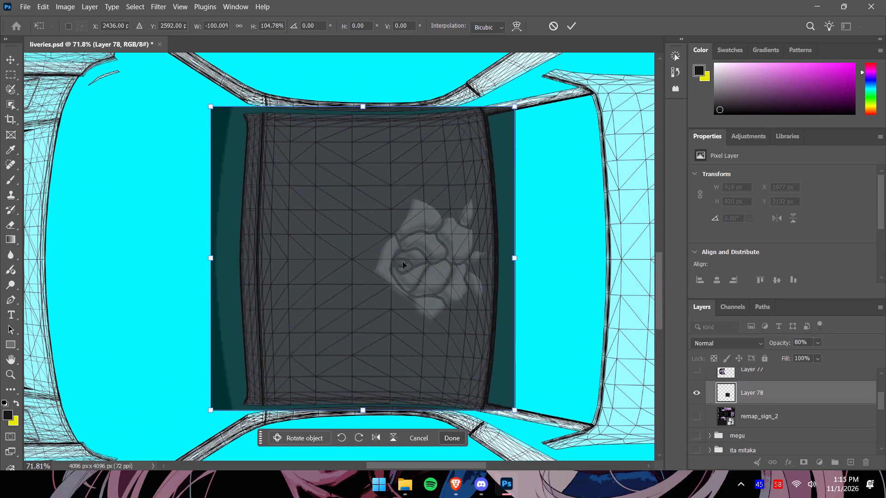
{"action": "left_click_drag", "start_coordinate": [403, 262], "coordinate": [395, 262]}
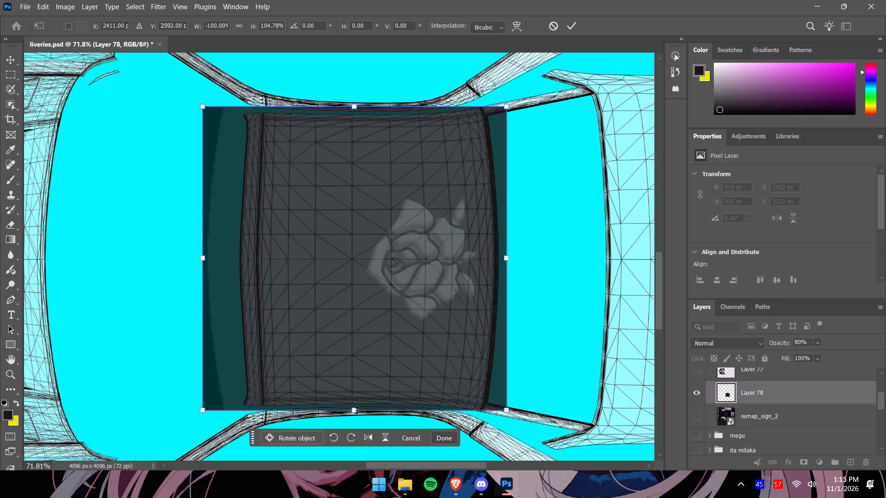
{"action": "left_click", "coordinate": [355, 411]}
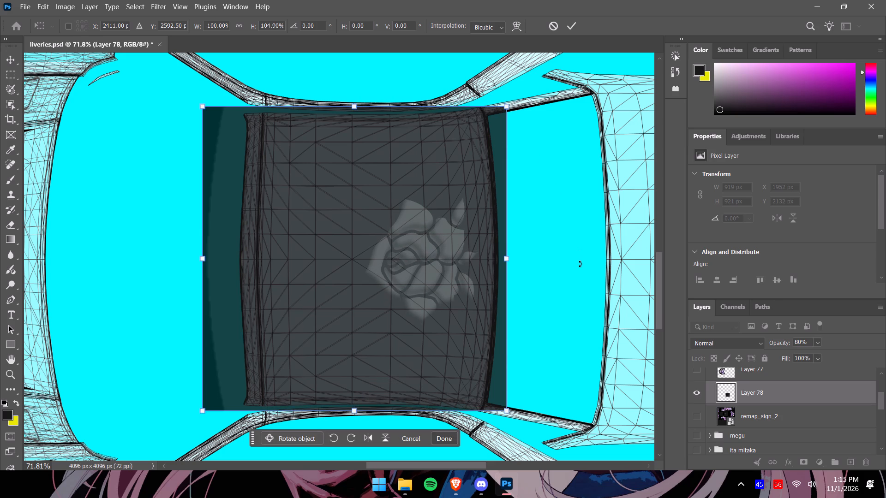
{"action": "left_click_drag", "start_coordinate": [506, 260], "coordinate": [500, 260]}
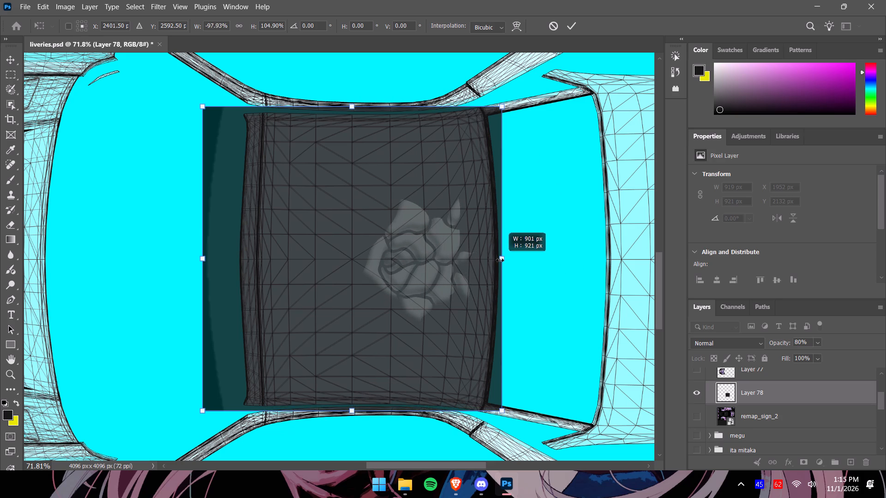
{"action": "left_click_drag", "start_coordinate": [500, 260], "coordinate": [502, 260]}
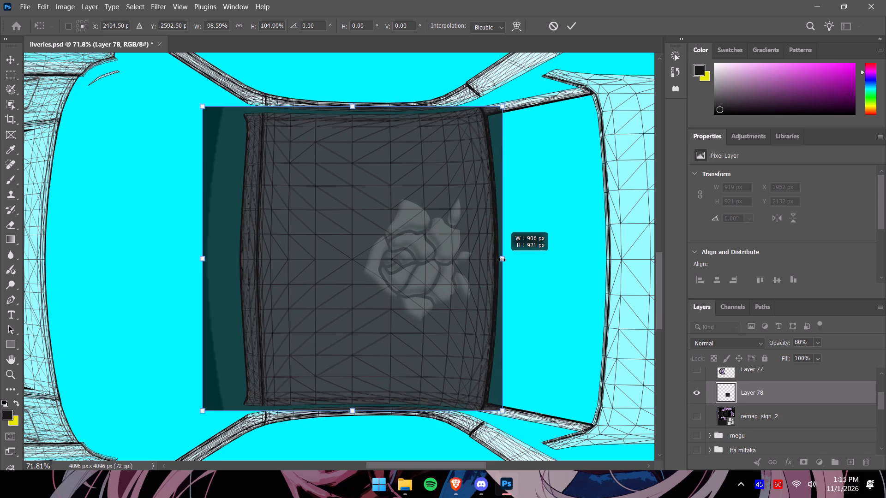
{"action": "left_click_drag", "start_coordinate": [502, 260], "coordinate": [502, 260]}
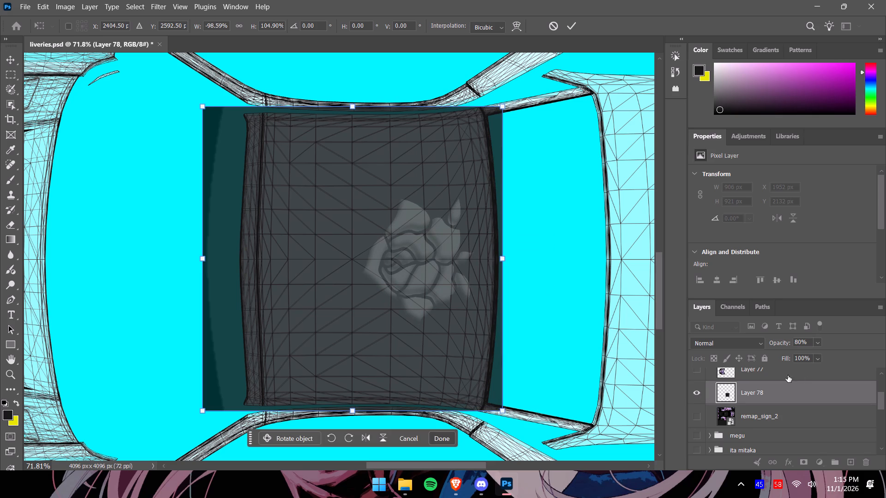
Apply the transform and erase the rose patch's two rear corners where they overlap the rear pillars, using the 149 px Eraser.
{"action": "left_click", "coordinate": [14, 224]}
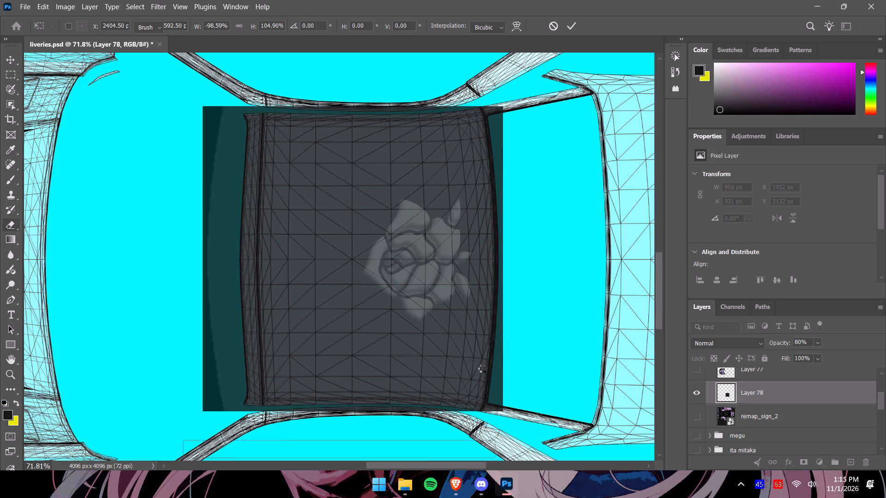
{"action": "left_click_drag", "start_coordinate": [523, 400], "coordinate": [510, 417]}
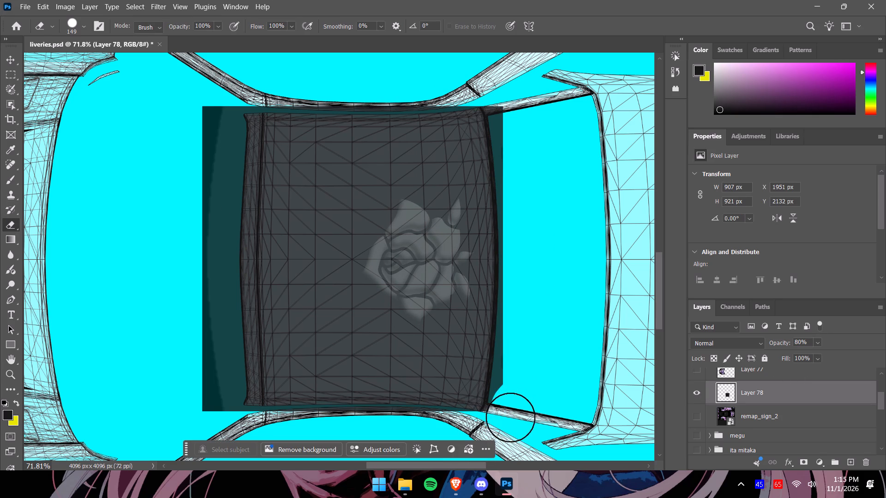
{"action": "left_click_drag", "start_coordinate": [510, 417], "coordinate": [508, 418]}
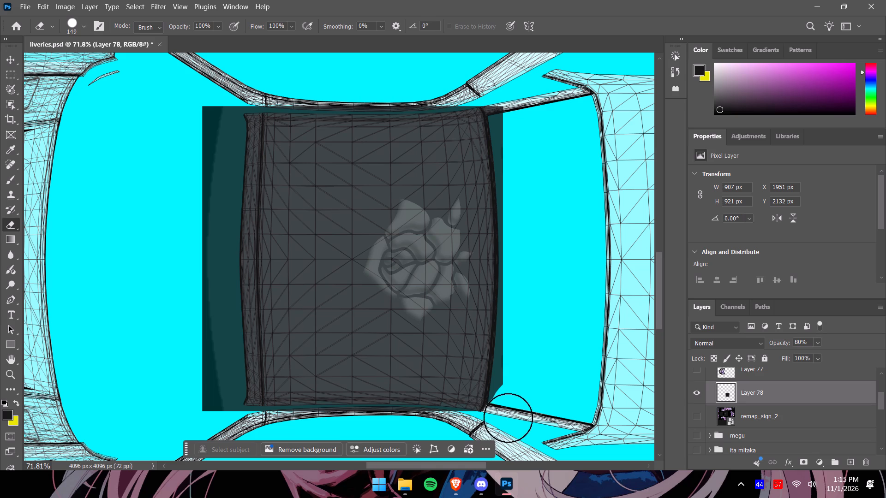
{"action": "left_click_drag", "start_coordinate": [508, 418], "coordinate": [533, 351]}
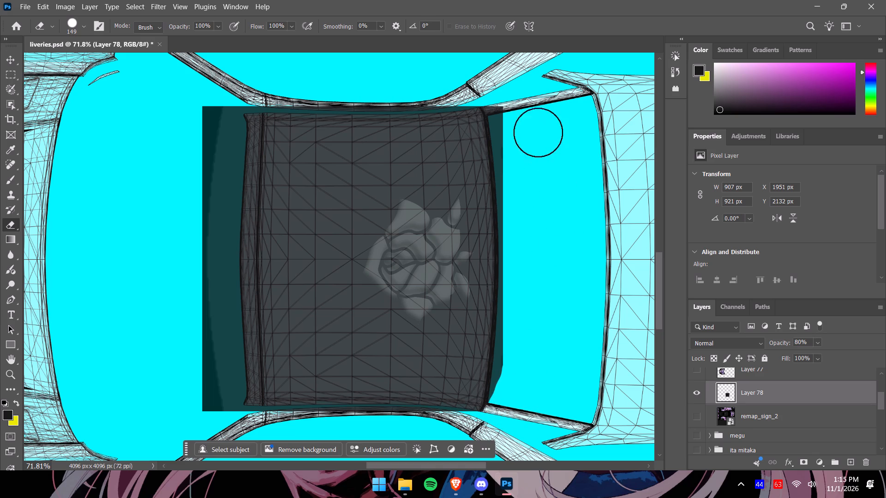
{"action": "left_click_drag", "start_coordinate": [532, 101], "coordinate": [502, 93]}
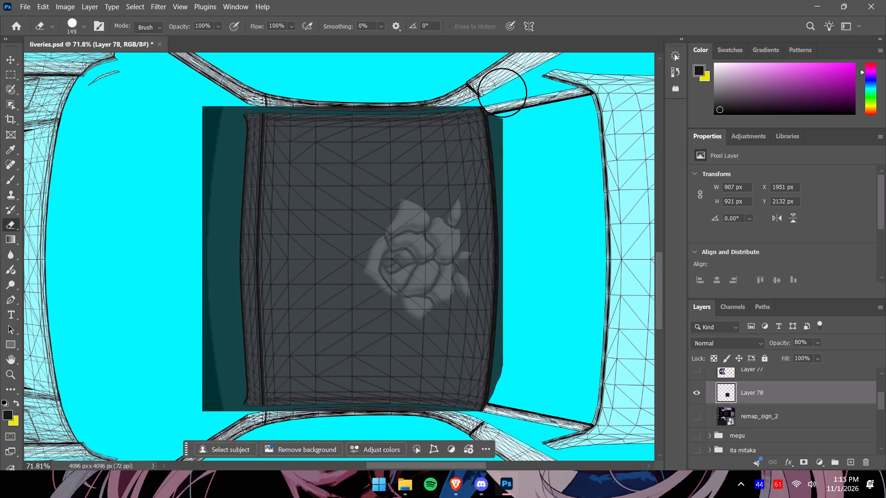
{"action": "left_click_drag", "start_coordinate": [502, 93], "coordinate": [516, 112]}
Erase the rose patch's overhang along the curved roof rail above the roof wireframe.
{"action": "left_click_drag", "start_coordinate": [475, 82], "coordinate": [449, 83]}
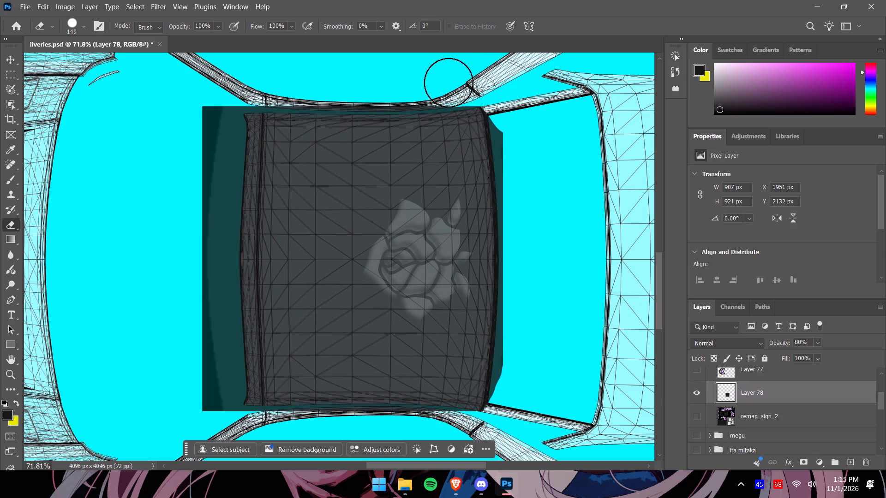
{"action": "left_click_drag", "start_coordinate": [449, 83], "coordinate": [405, 85]}
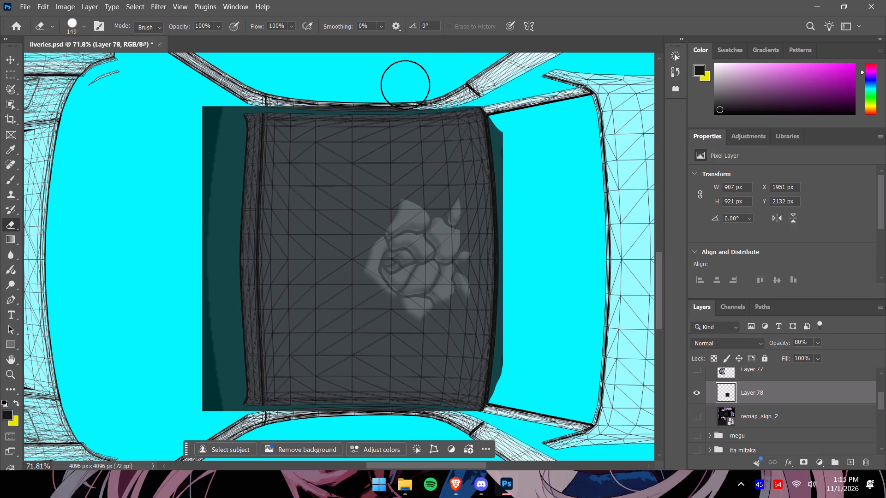
{"action": "left_click_drag", "start_coordinate": [405, 85], "coordinate": [269, 82]}
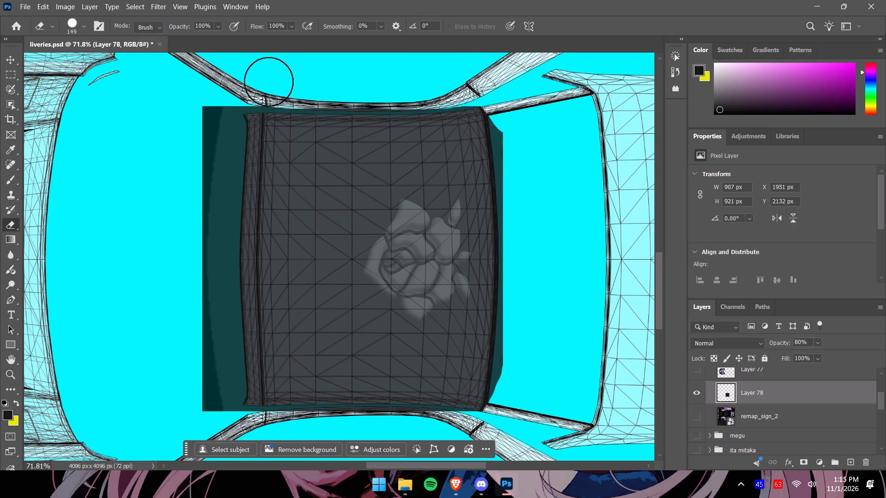
{"action": "left_click_drag", "start_coordinate": [269, 82], "coordinate": [274, 84]}
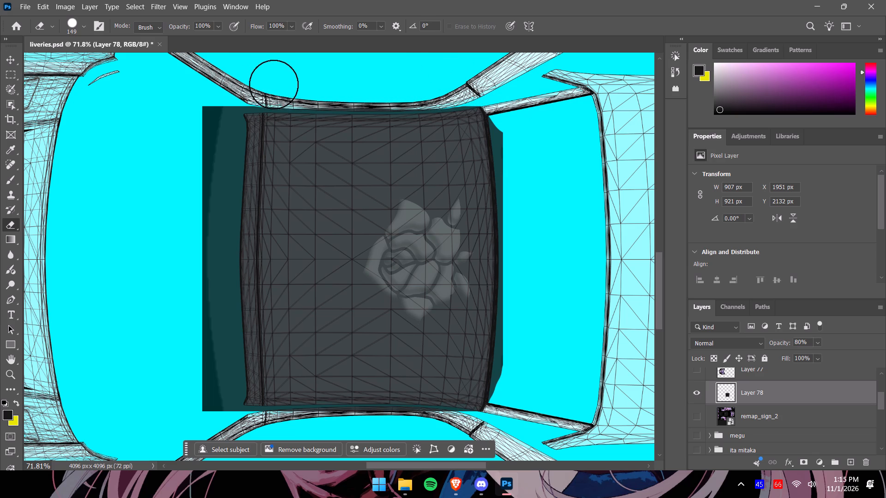
{"action": "left_click_drag", "start_coordinate": [274, 84], "coordinate": [293, 85]}
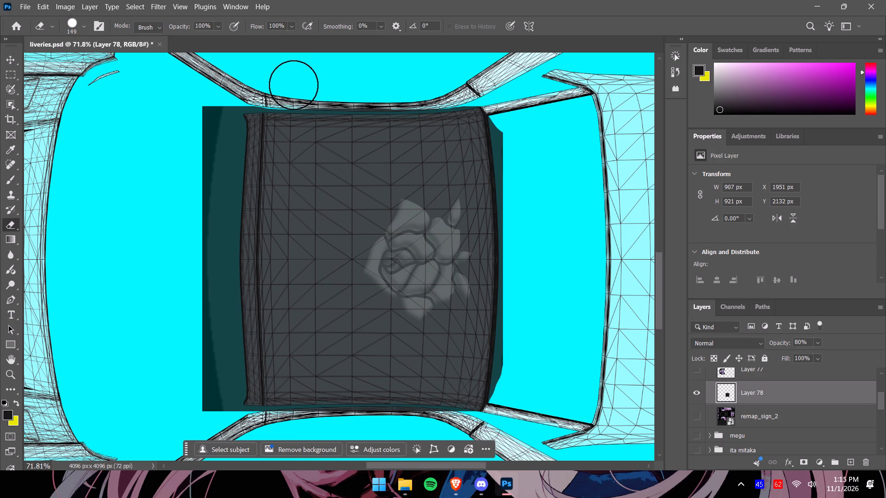
{"action": "left_click_drag", "start_coordinate": [293, 85], "coordinate": [332, 86]}
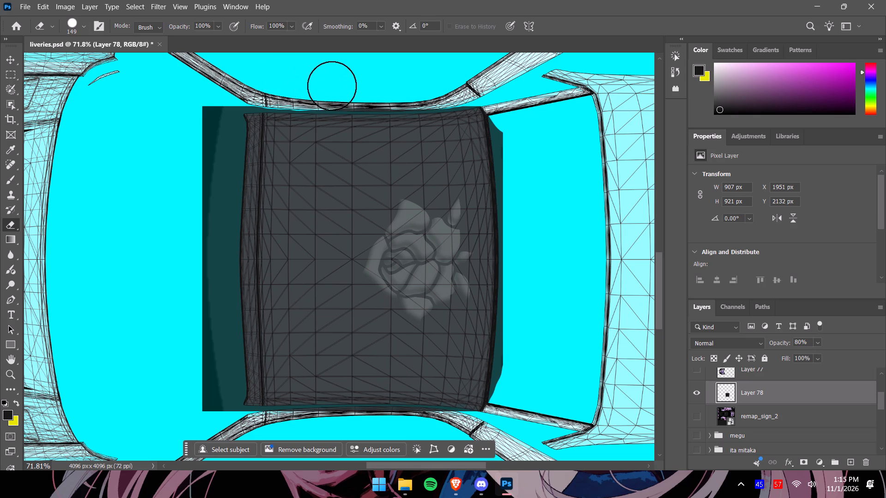
{"action": "left_click_drag", "start_coordinate": [332, 86], "coordinate": [398, 86]}
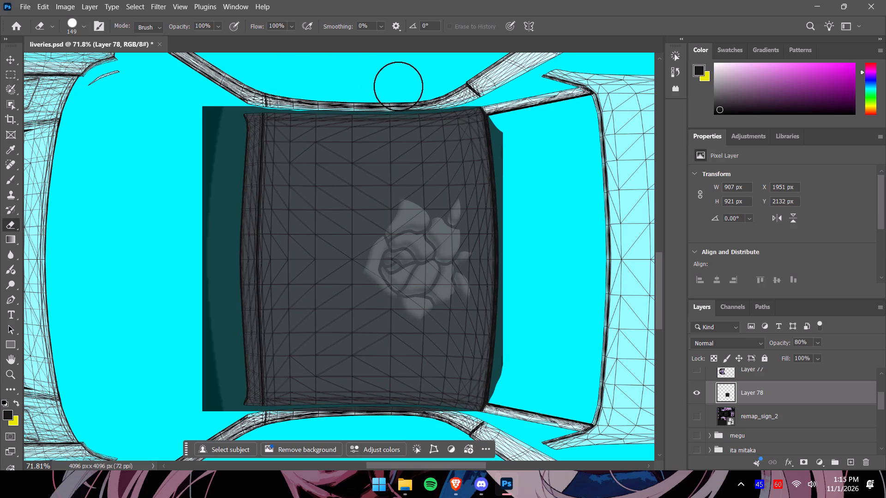
{"action": "left_click_drag", "start_coordinate": [398, 86], "coordinate": [415, 86]}
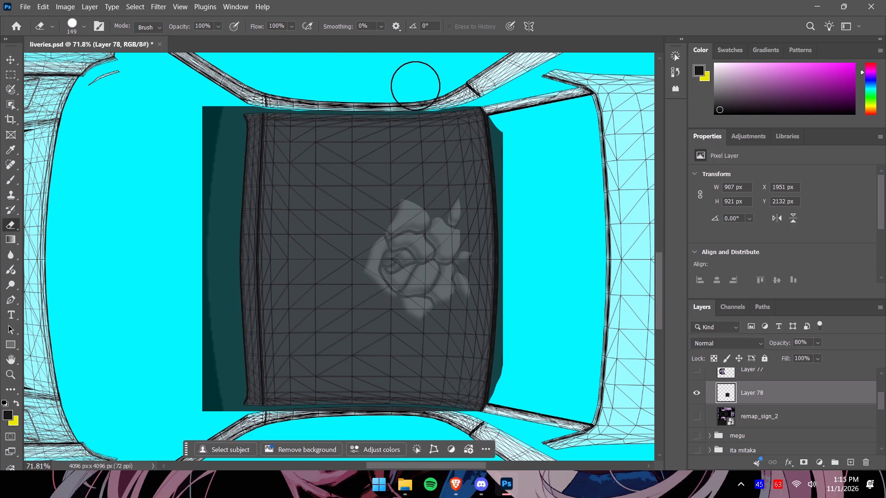
{"action": "left_click_drag", "start_coordinate": [415, 86], "coordinate": [331, 88]}
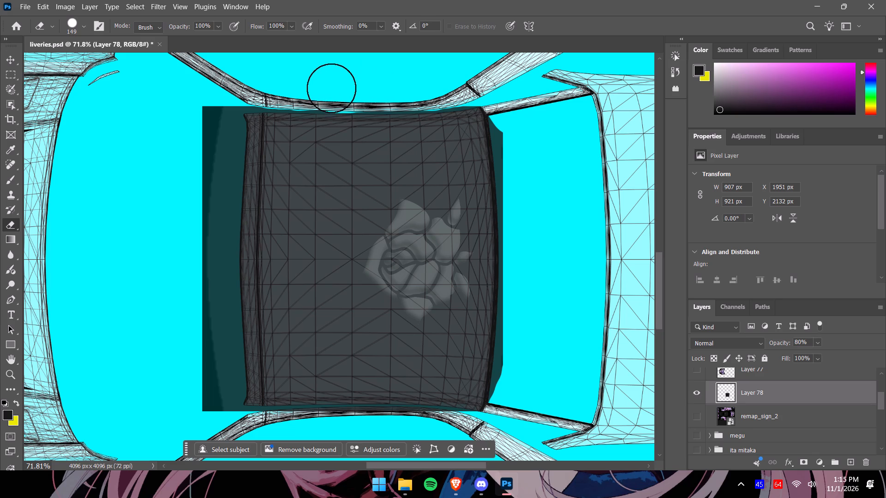
{"action": "left_click_drag", "start_coordinate": [331, 88], "coordinate": [325, 85]}
Erase the rose patch's overhang along the curved roof rail below the roof wireframe, using the 149 px Eraser.
{"action": "left_click_drag", "start_coordinate": [658, 278], "coordinate": [663, 324]}
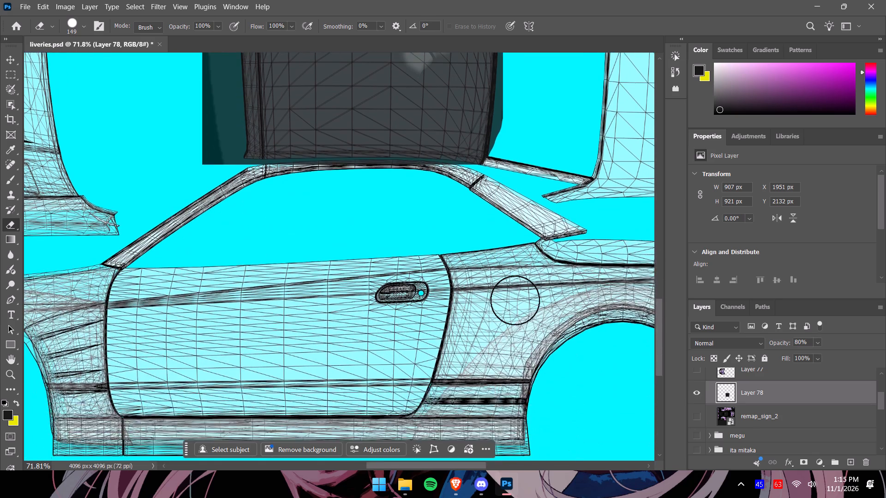
{"action": "scroll", "coordinate": [436, 254], "scroll_direction": "up", "scroll_amount": 9, "text": "alt"}
{"action": "scroll", "coordinate": [433, 206], "scroll_direction": "down", "scroll_amount": 2, "text": "alt"}
{"action": "left_click_drag", "start_coordinate": [493, 136], "coordinate": [489, 136]}
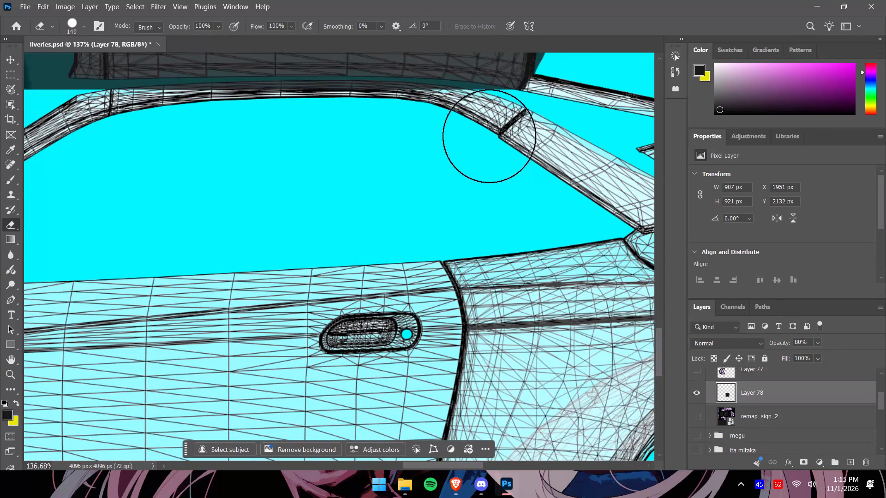
{"action": "left_click_drag", "start_coordinate": [489, 136], "coordinate": [407, 127]}
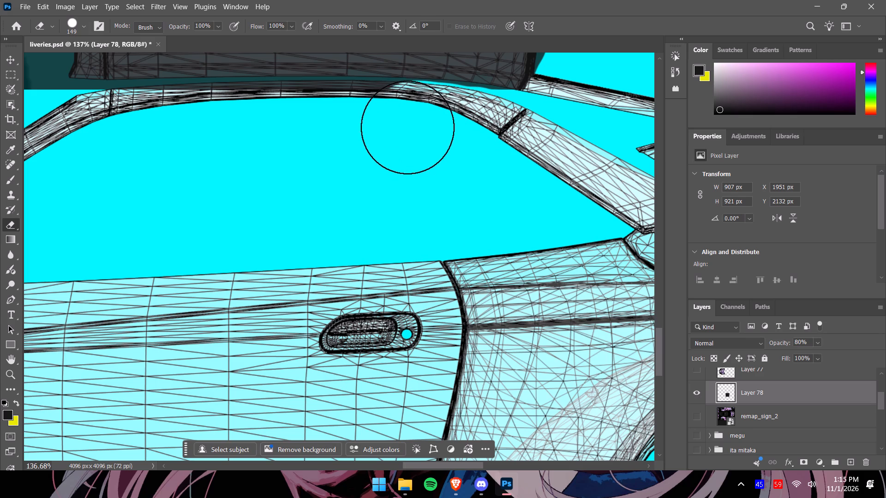
{"action": "left_click_drag", "start_coordinate": [407, 127], "coordinate": [333, 127]}
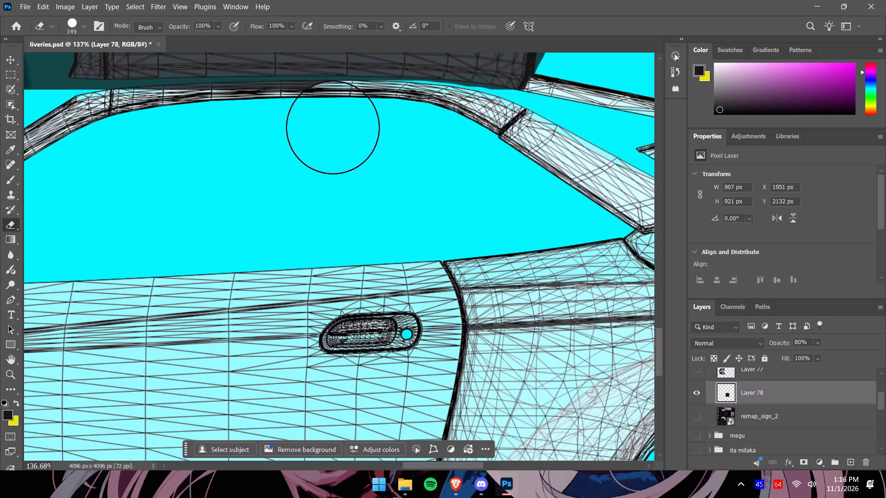
{"action": "left_click_drag", "start_coordinate": [333, 127], "coordinate": [146, 133]}
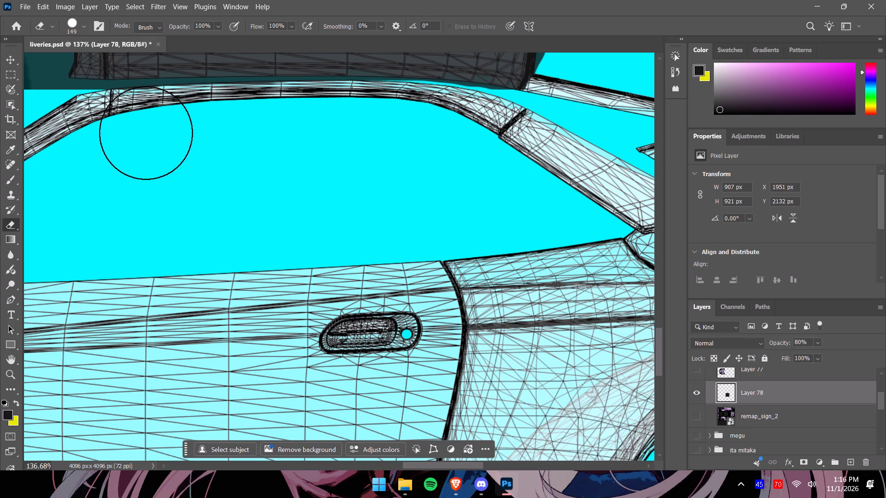
{"action": "left_click_drag", "start_coordinate": [146, 133], "coordinate": [145, 132]}
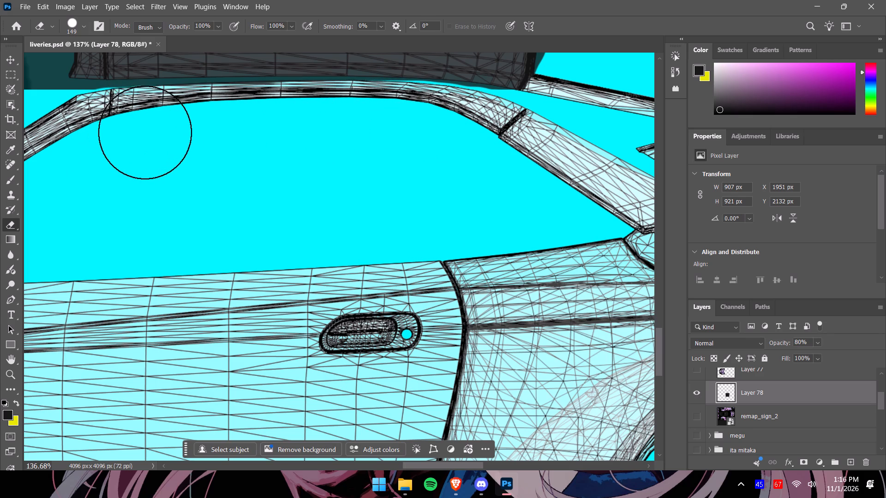
{"action": "left_click_drag", "start_coordinate": [145, 132], "coordinate": [192, 129]}
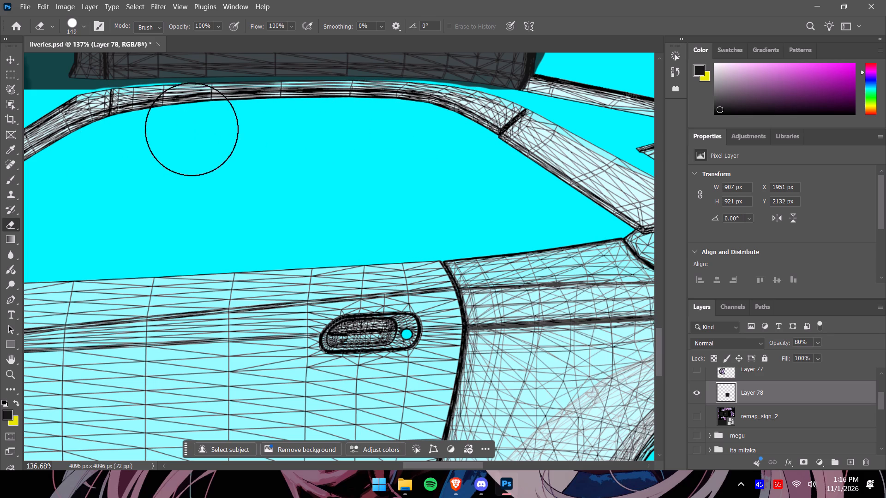
{"action": "left_click_drag", "start_coordinate": [192, 129], "coordinate": [229, 126]}
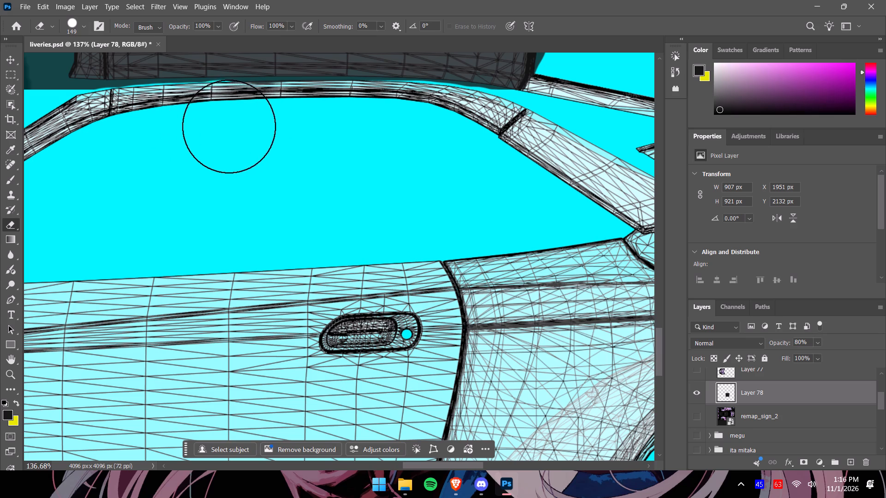
{"action": "left_click_drag", "start_coordinate": [229, 126], "coordinate": [336, 128]}
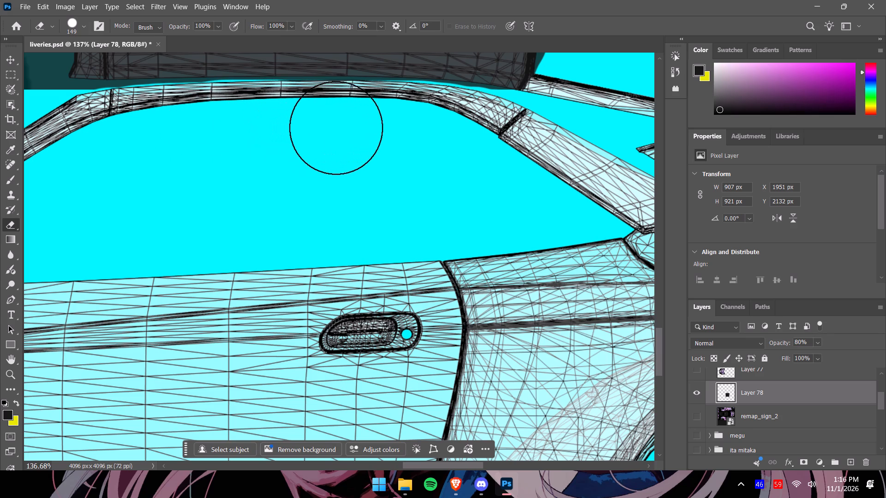
{"action": "left_click_drag", "start_coordinate": [336, 128], "coordinate": [308, 125]}
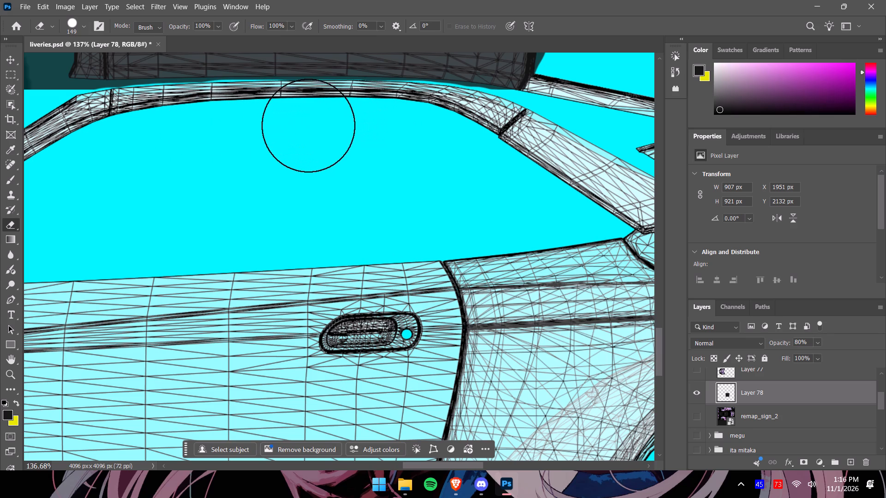
{"action": "left_click_drag", "start_coordinate": [308, 125], "coordinate": [365, 128]}
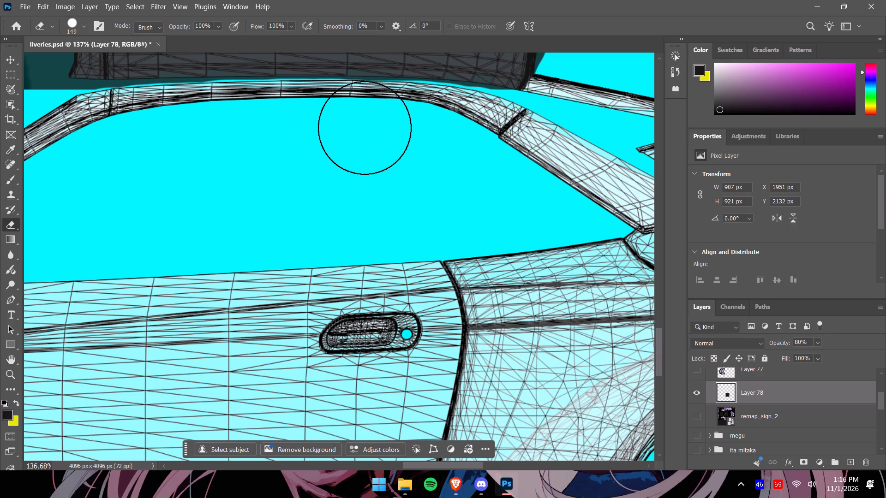
{"action": "left_click_drag", "start_coordinate": [365, 128], "coordinate": [351, 128]}
{"action": "scroll", "coordinate": [329, 163], "scroll_direction": "down", "scroll_amount": 4, "text": "alt"}
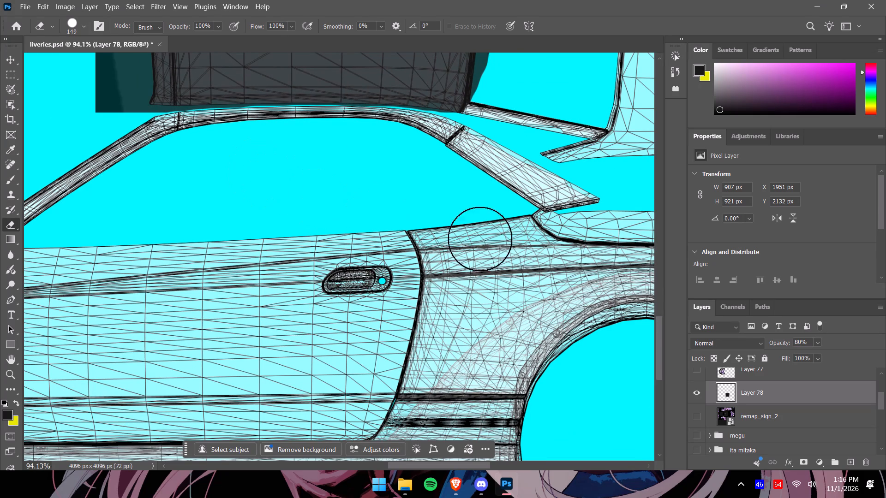
Erase the rose patch's excess strip beyond the roof's front edge, trimming the layer to about 810 px wide.
{"action": "left_click_drag", "start_coordinate": [659, 374], "coordinate": [664, 346]}
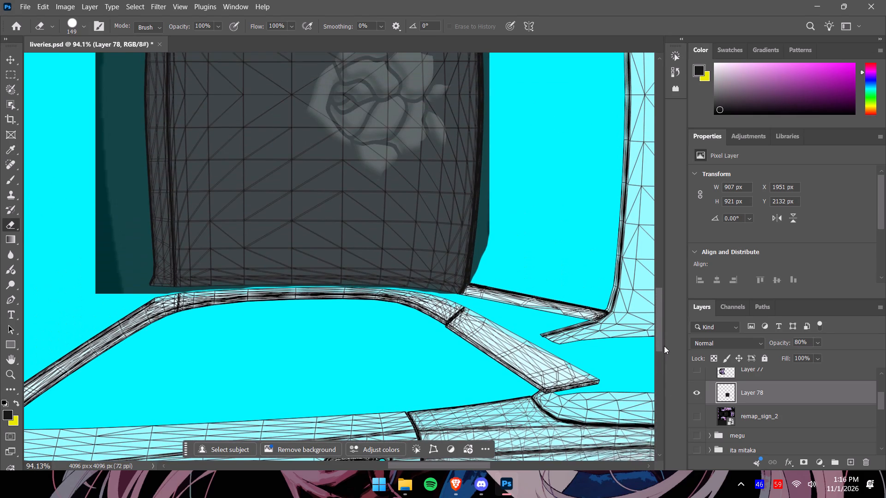
{"action": "left_click_drag", "start_coordinate": [664, 346], "coordinate": [669, 320]}
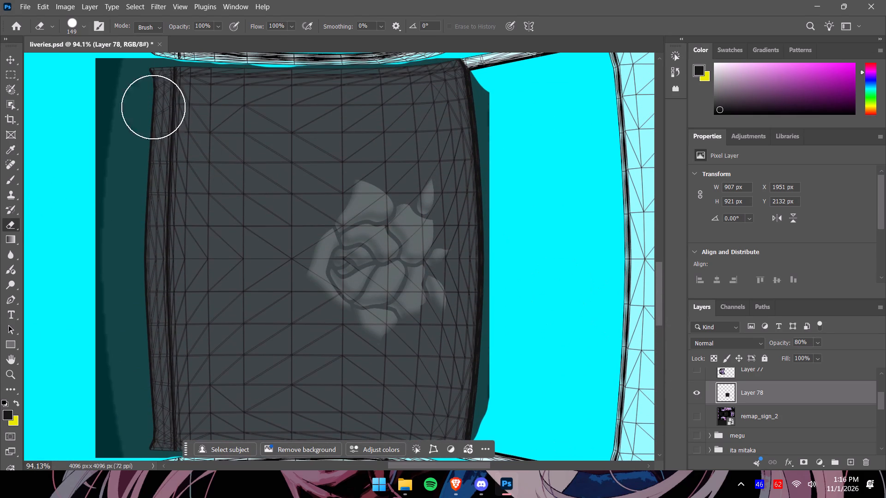
{"action": "scroll", "coordinate": [102, 82], "scroll_direction": "down", "scroll_amount": 3, "text": "alt"}
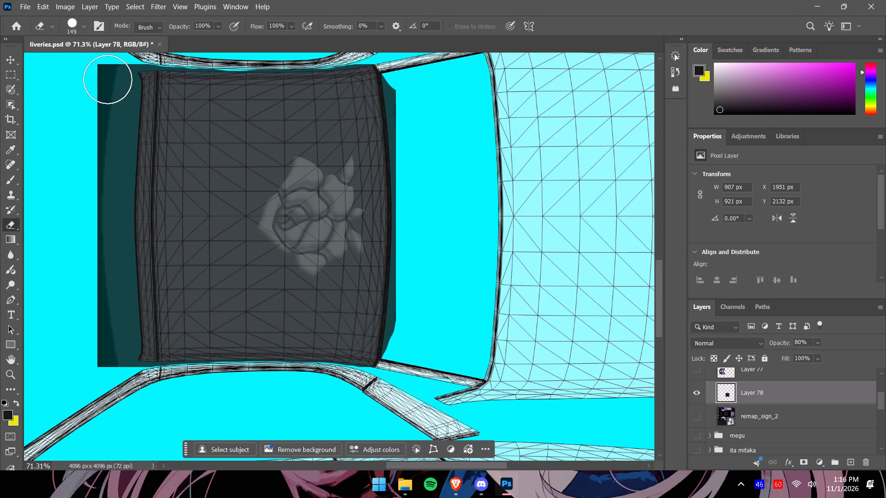
{"action": "left_click_drag", "start_coordinate": [106, 78], "coordinate": [101, 112]}
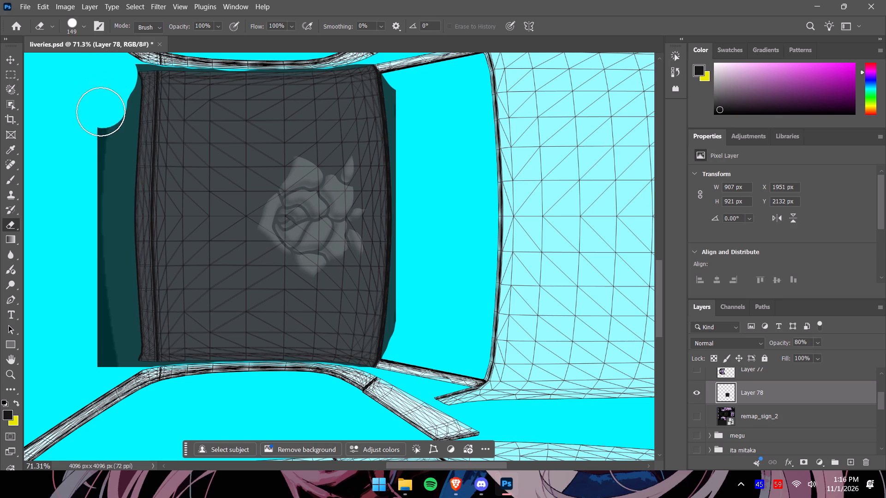
{"action": "left_click_drag", "start_coordinate": [101, 112], "coordinate": [101, 361]}
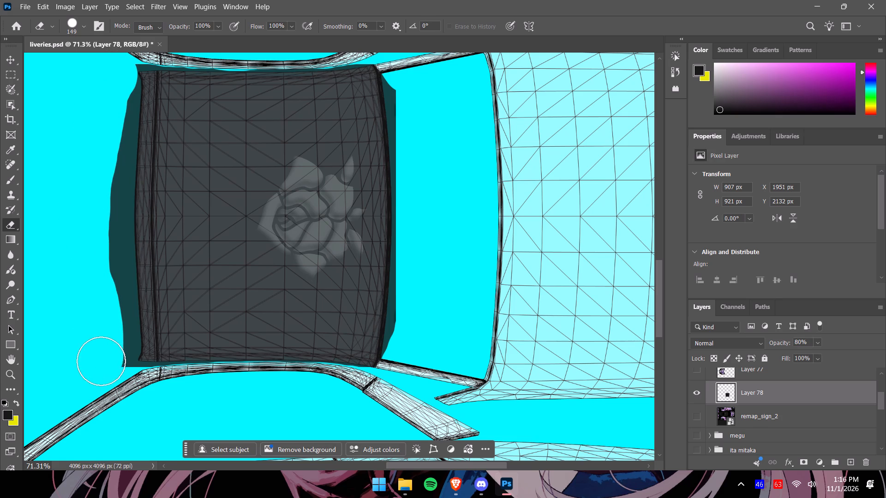
{"action": "left_click_drag", "start_coordinate": [101, 361], "coordinate": [109, 296]}
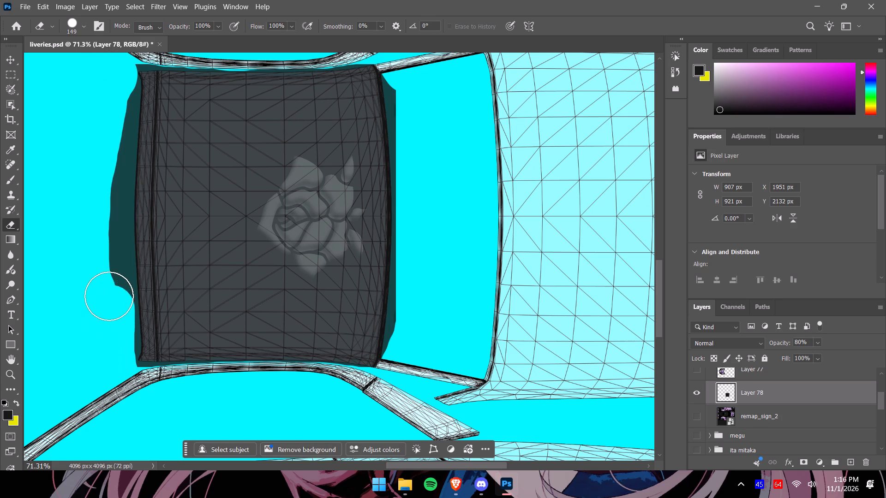
{"action": "left_click_drag", "start_coordinate": [109, 296], "coordinate": [108, 157]}
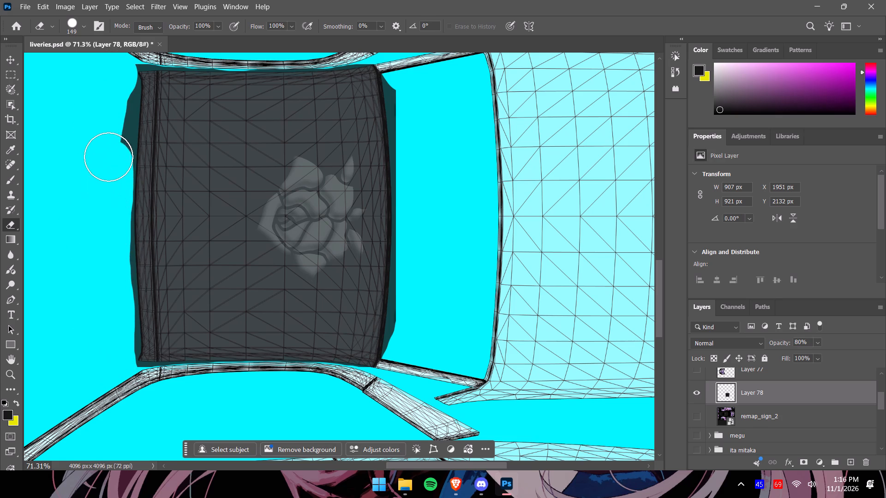
{"action": "left_click_drag", "start_coordinate": [108, 157], "coordinate": [107, 114]}
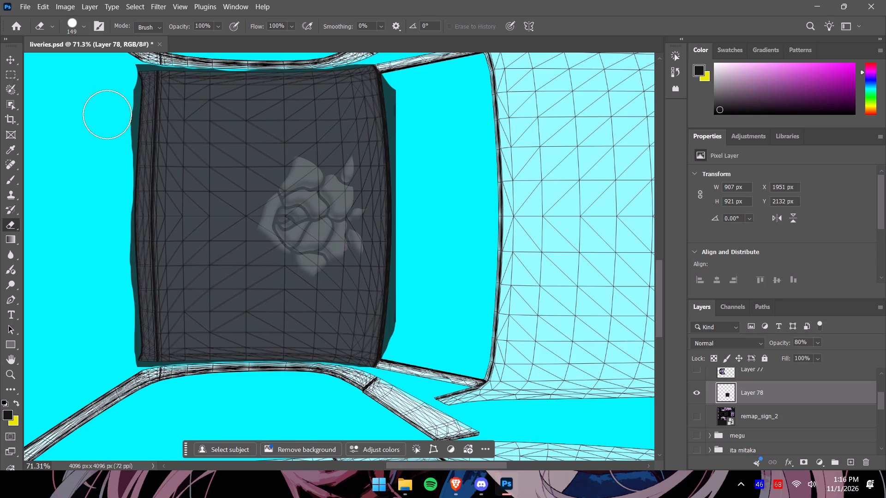
{"action": "left_click_drag", "start_coordinate": [107, 114], "coordinate": [108, 140]}
Set the opacity of the rose patch on Layer 78 to 100% and deselect the layer.
{"action": "scroll", "coordinate": [108, 140], "scroll_direction": "down", "scroll_amount": 7, "text": "alt"}
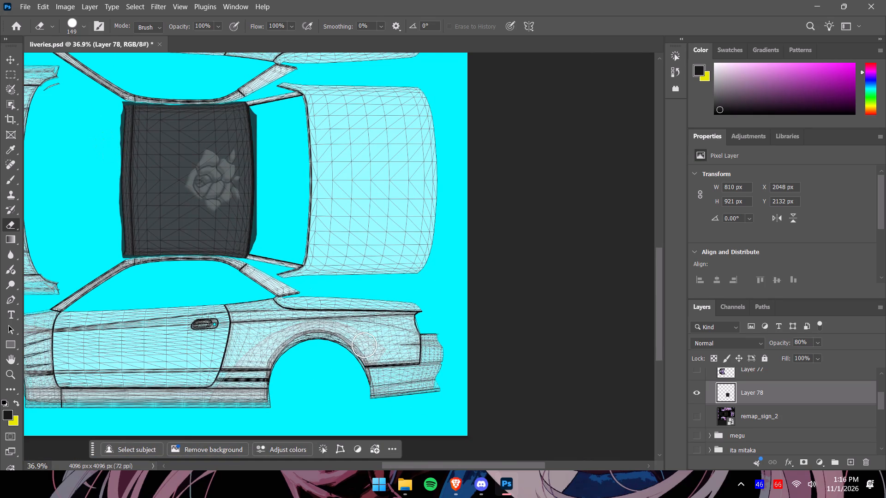
{"action": "left_click_drag", "start_coordinate": [396, 466], "coordinate": [372, 468]}
{"action": "left_click", "coordinate": [821, 339]}
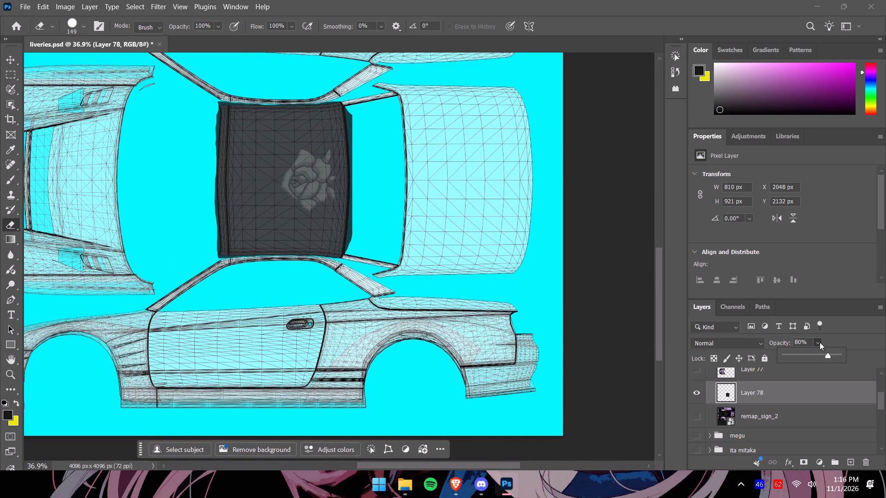
{"action": "left_click_drag", "start_coordinate": [826, 355], "coordinate": [885, 354]}
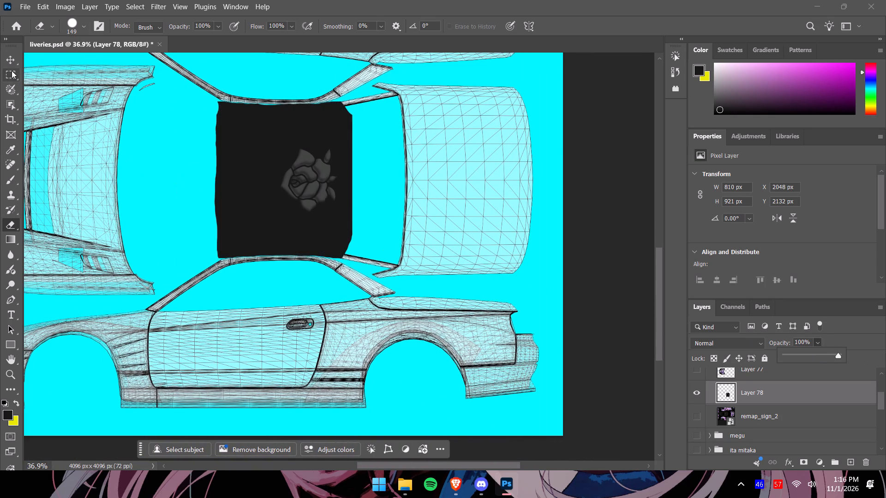
{"action": "left_click", "coordinate": [9, 56]}
{"action": "scroll", "coordinate": [367, 279], "scroll_direction": "down", "scroll_amount": 8, "text": "alt"}
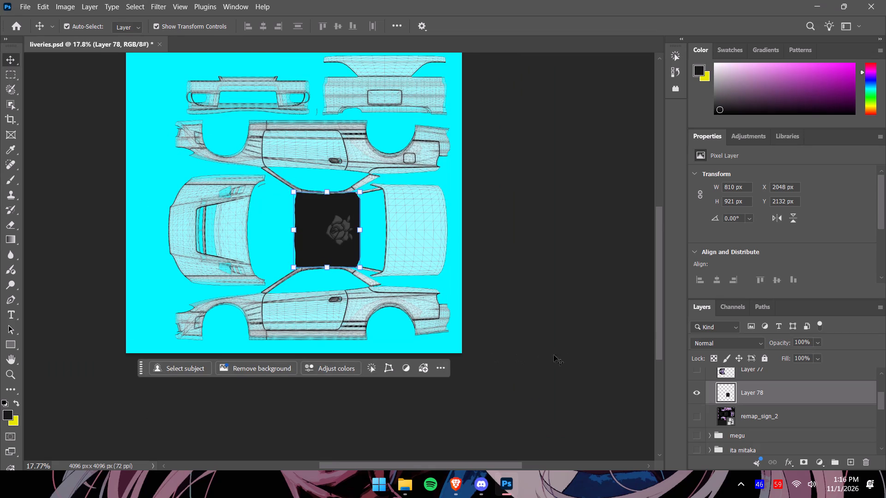
{"action": "left_click", "coordinate": [565, 355]}
Hide the rose patch on Layer 78 and show the remap_sign_2 livery layer.
{"action": "left_click_drag", "start_coordinate": [659, 347], "coordinate": [656, 331]}
{"action": "left_click", "coordinate": [694, 390]}
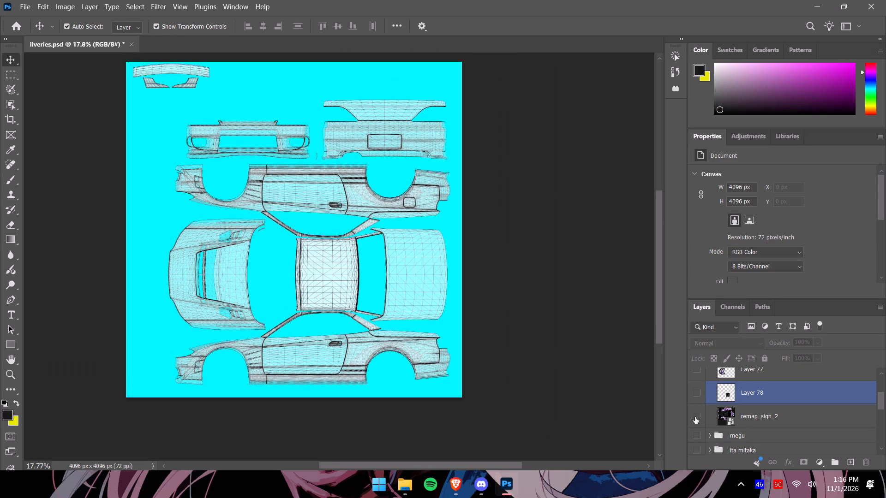
{"action": "left_click", "coordinate": [696, 416]}
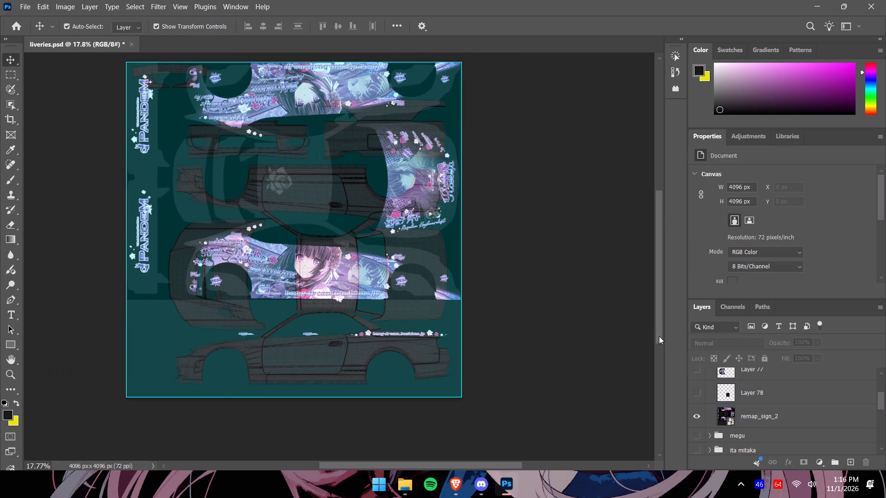
Examine the remap_sign_2 livery artwork over the car wireframe, comparing its side, hood and lettering graphics with the body panels.
{"action": "left_click_drag", "start_coordinate": [659, 336], "coordinate": [655, 316]}
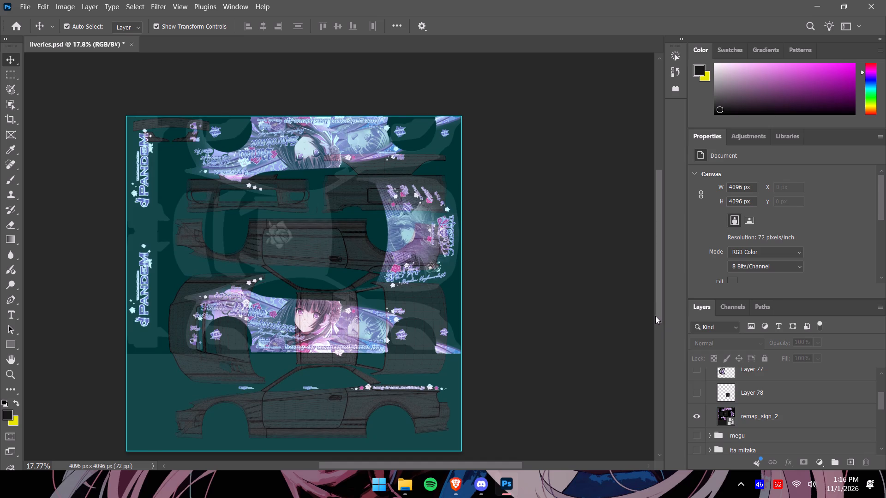
{"action": "left_click_drag", "start_coordinate": [655, 316], "coordinate": [649, 332]}
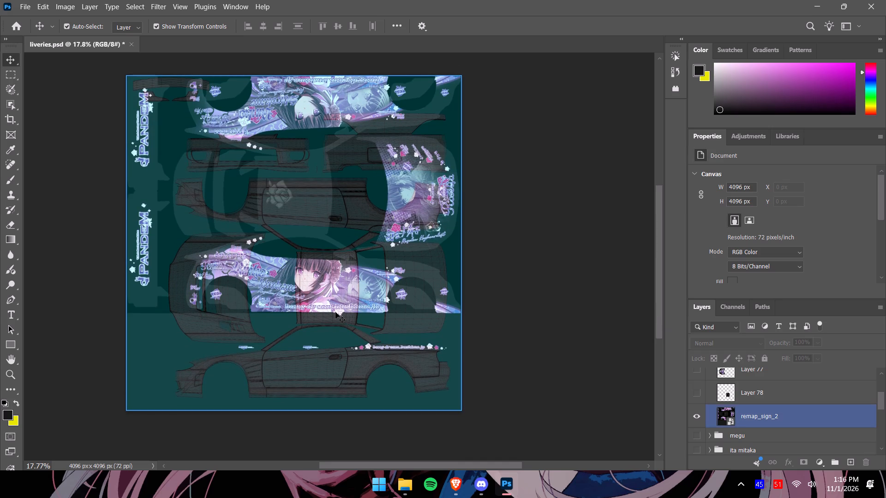
{"action": "scroll", "coordinate": [335, 313], "scroll_direction": "up", "scroll_amount": 7, "text": "alt"}
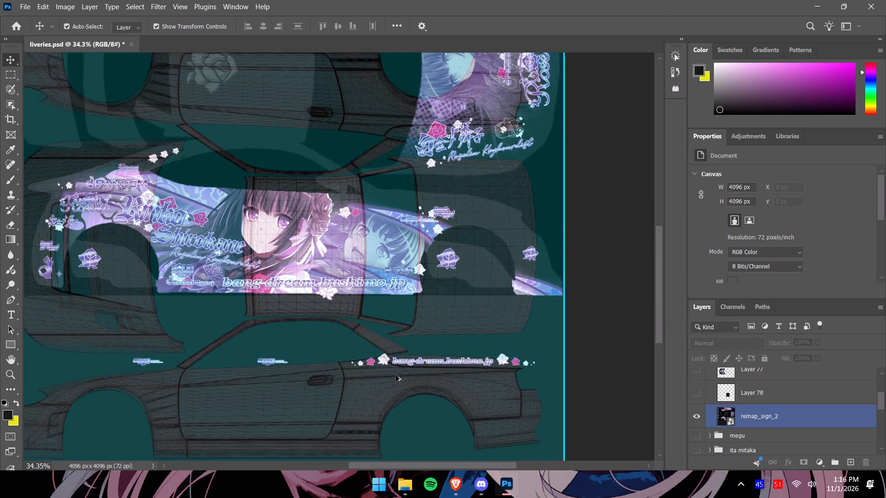
{"action": "scroll", "coordinate": [396, 375], "scroll_direction": "up", "scroll_amount": 2, "text": "alt"}
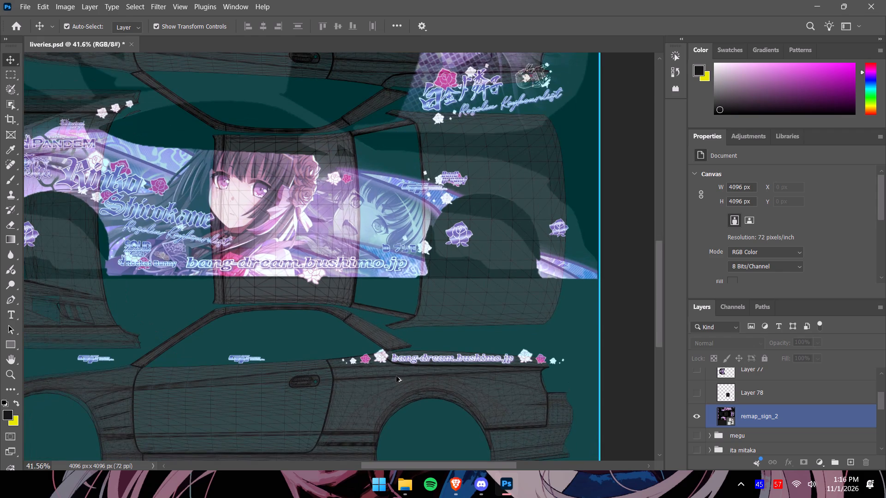
{"action": "scroll", "coordinate": [396, 376], "scroll_direction": "up", "scroll_amount": 1, "text": "alt"}
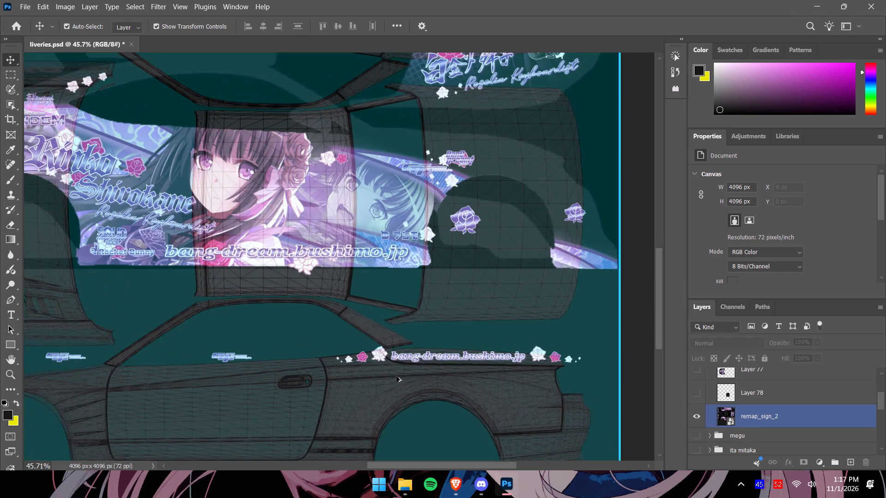
{"action": "scroll", "coordinate": [396, 377], "scroll_direction": "down", "scroll_amount": 3, "text": "alt"}
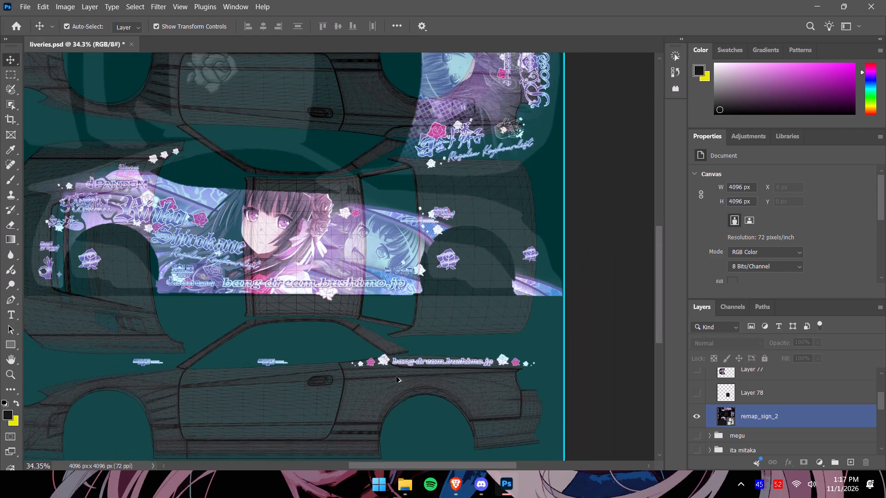
{"action": "scroll", "coordinate": [396, 377], "scroll_direction": "down", "scroll_amount": 3, "text": "alt"}
{"action": "left_click_drag", "start_coordinate": [657, 324], "coordinate": [664, 275]}
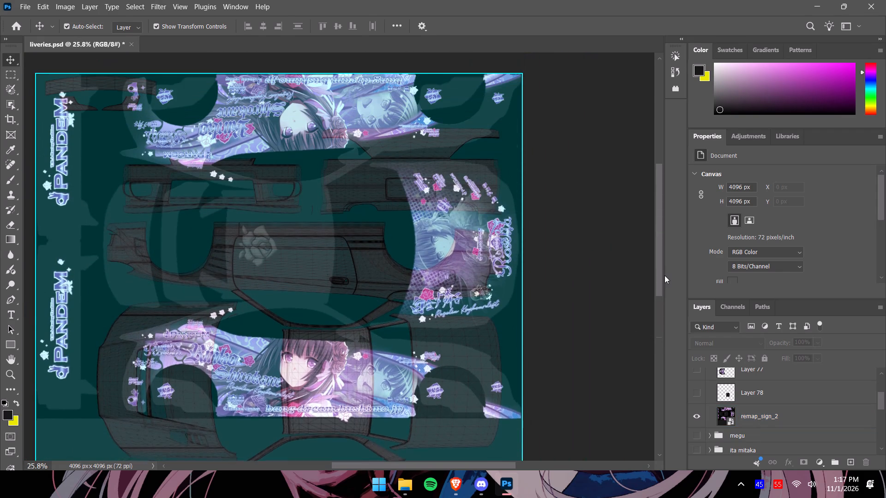
{"action": "left_click_drag", "start_coordinate": [664, 275], "coordinate": [664, 273]}
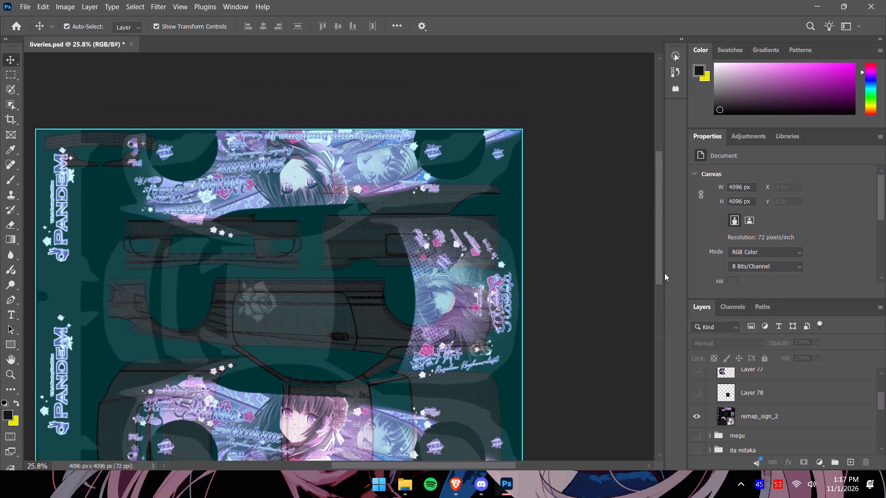
{"action": "left_click_drag", "start_coordinate": [664, 273], "coordinate": [660, 288]}
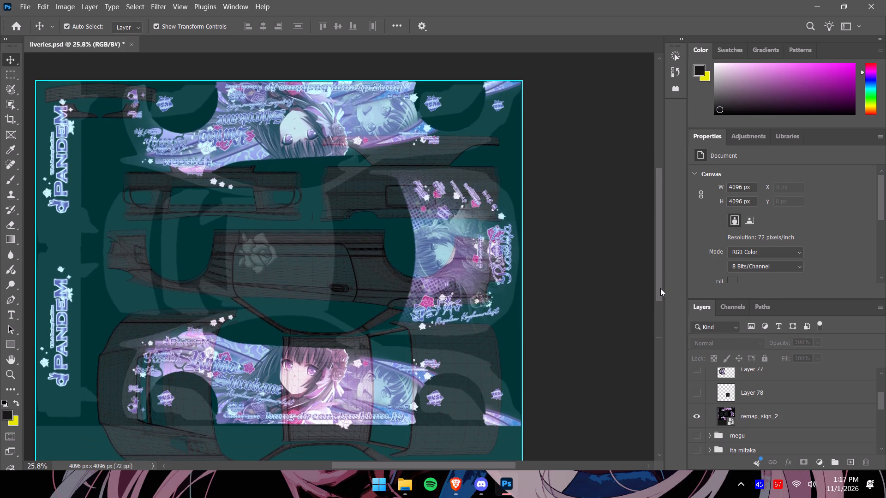
Copy the bang-dream.bushimo.jp lettering strip, about 1447 × 319 px, from remap_sign_2 to a new layer and hide remap_sign_2.
{"action": "left_click_drag", "start_coordinate": [660, 288], "coordinate": [652, 335]}
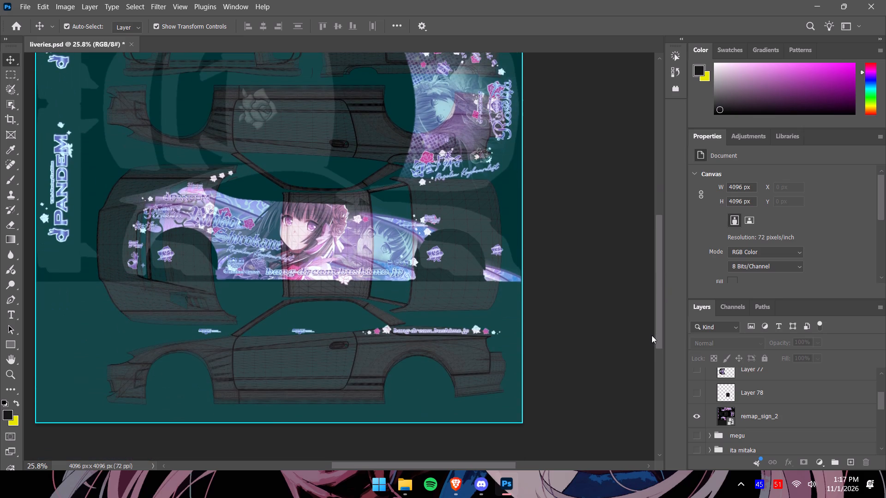
{"action": "left_click_drag", "start_coordinate": [652, 335], "coordinate": [656, 314]}
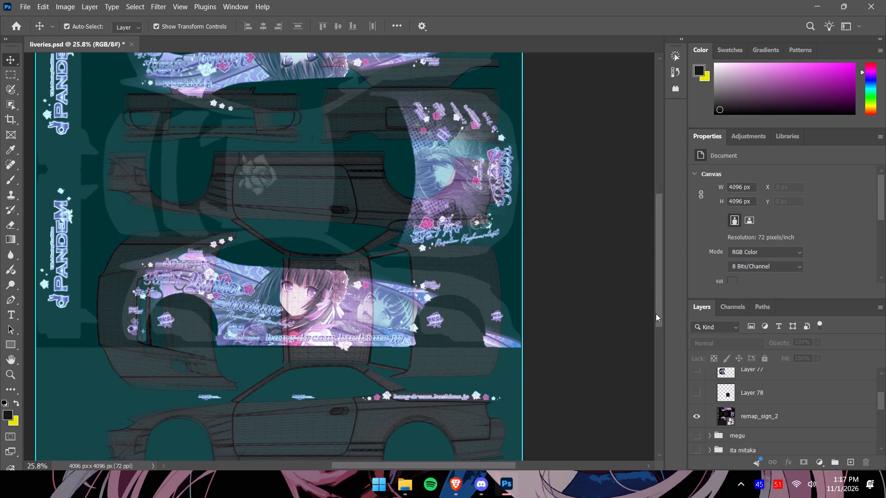
{"action": "left_click_drag", "start_coordinate": [656, 314], "coordinate": [653, 335]}
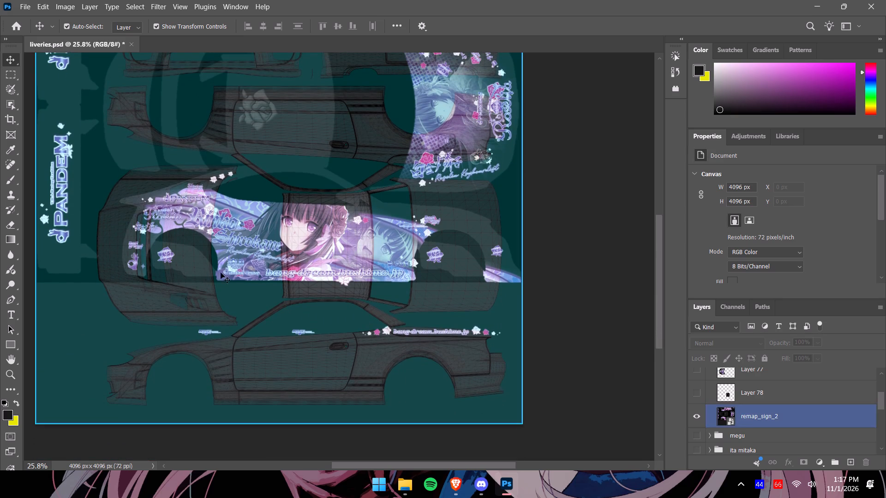
{"action": "left_click", "coordinate": [10, 72]}
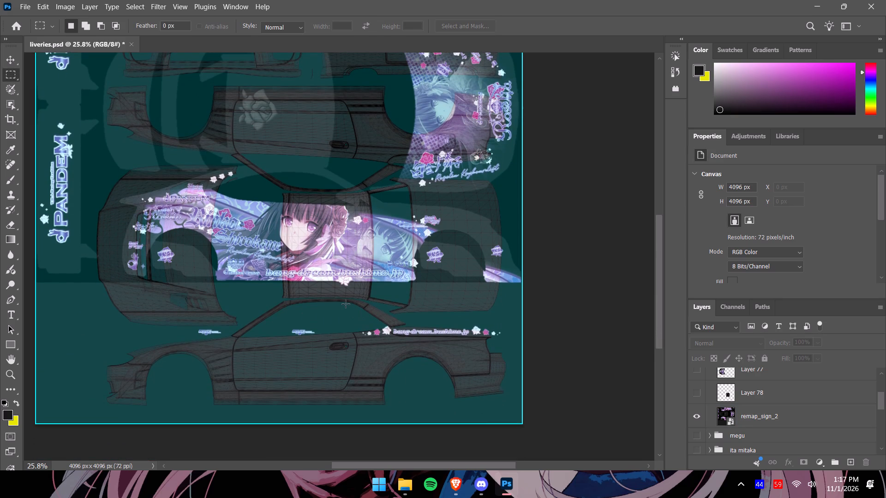
{"action": "left_click_drag", "start_coordinate": [342, 318], "coordinate": [513, 356]}
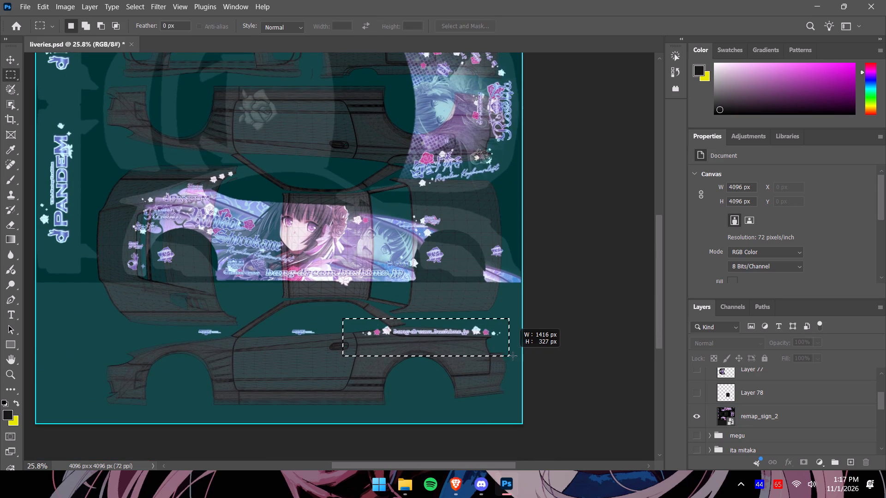
{"action": "left_click_drag", "start_coordinate": [513, 356], "coordinate": [514, 355]}
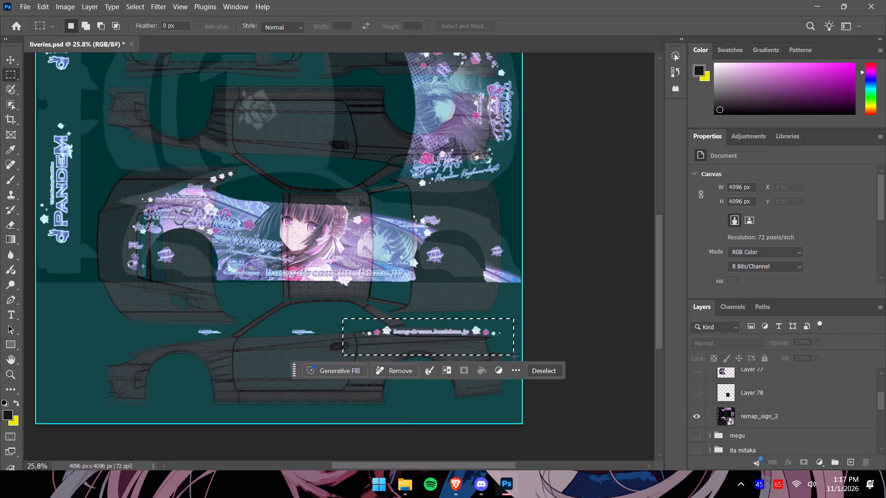
{"action": "left_click", "coordinate": [819, 417]}
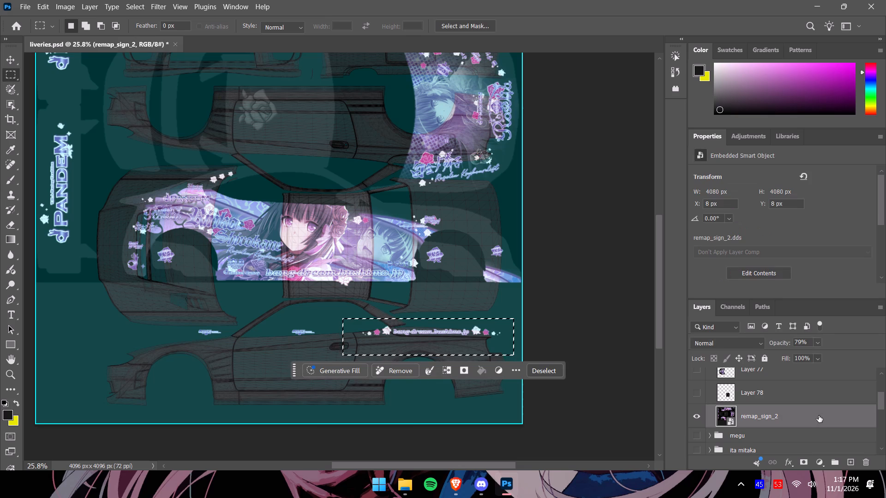
{"action": "key", "text": "ctrl+c"}
{"action": "key", "text": "ctrl+v"}
{"action": "left_click", "coordinate": [699, 442]}
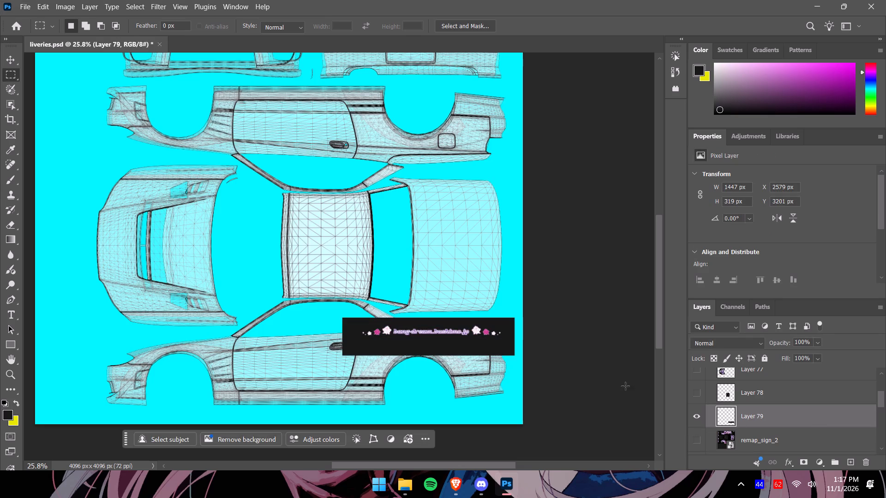
Move the bang-dream.bushimo.jp strip onto the rear bumper panel of the wireframe and lower its opacity to 76%.
{"action": "left_click", "coordinate": [12, 61]}
{"action": "left_click_drag", "start_coordinate": [654, 266], "coordinate": [656, 254]}
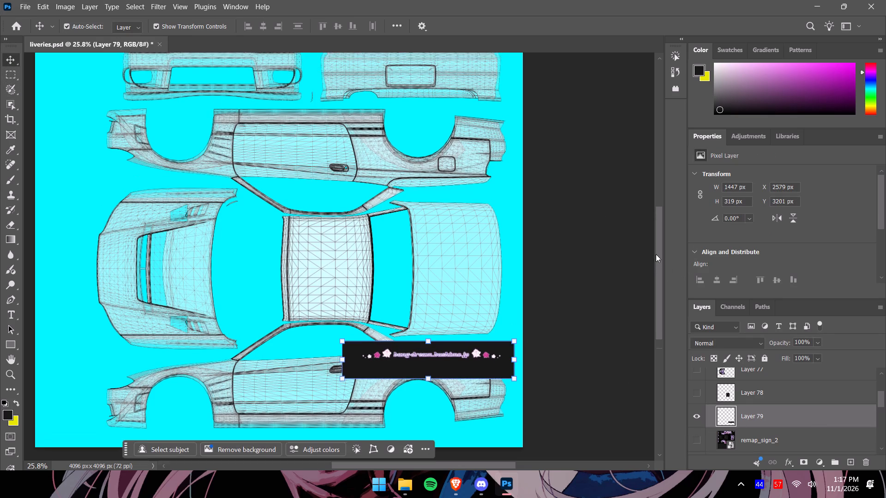
{"action": "left_click_drag", "start_coordinate": [656, 254], "coordinate": [656, 251]}
{"action": "left_click_drag", "start_coordinate": [450, 385], "coordinate": [435, 85]}
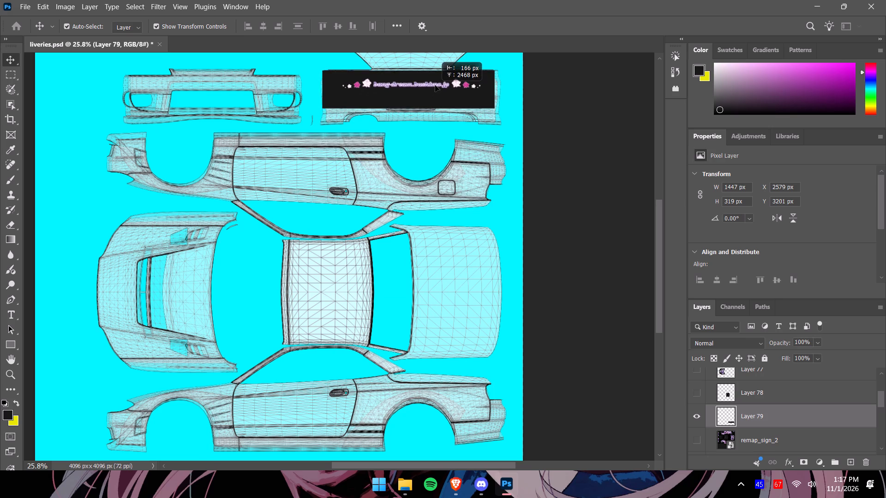
{"action": "left_click_drag", "start_coordinate": [435, 85], "coordinate": [432, 84]}
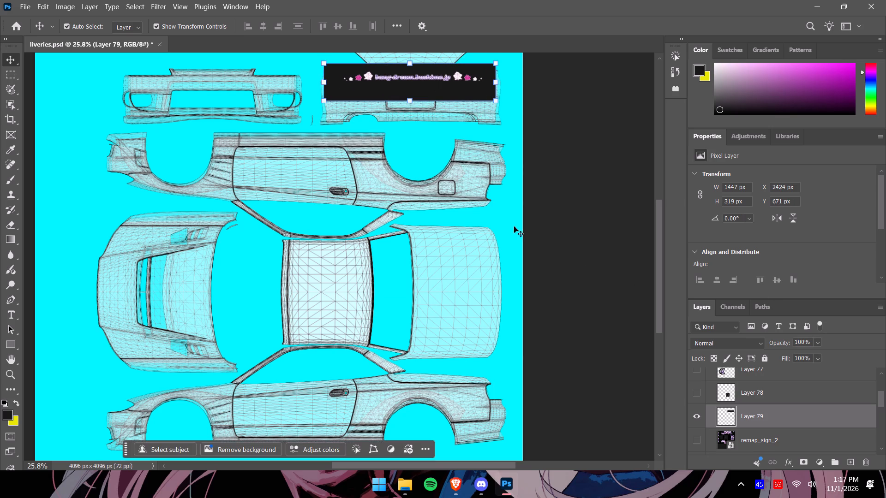
{"action": "left_click_drag", "start_coordinate": [657, 229], "coordinate": [659, 212]}
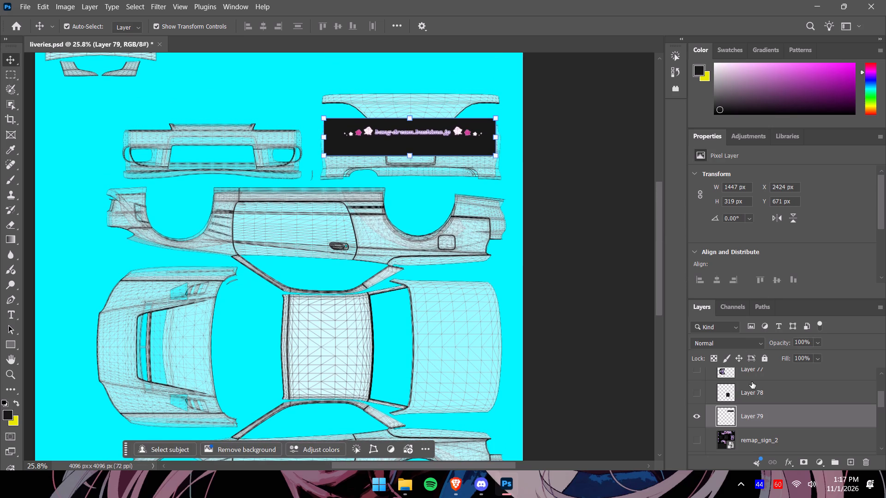
{"action": "left_click", "coordinate": [815, 344]}
{"action": "left_click_drag", "start_coordinate": [827, 353], "coordinate": [820, 354]}
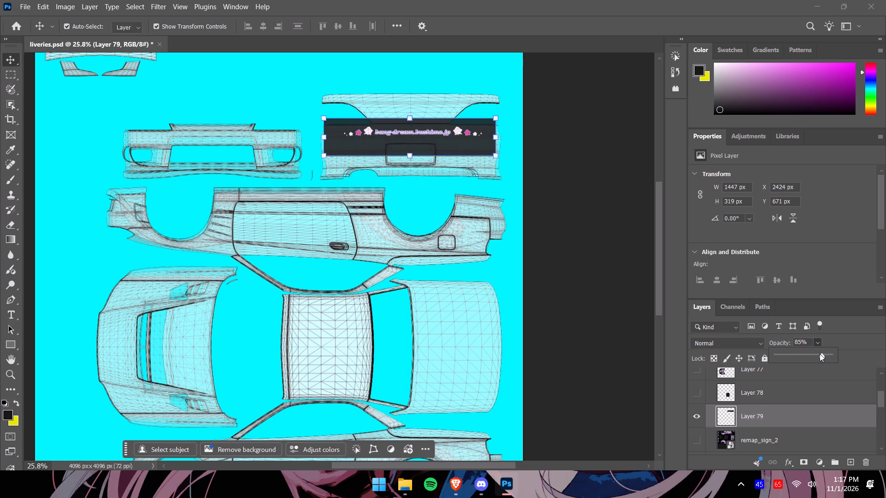
{"action": "left_click_drag", "start_coordinate": [820, 354], "coordinate": [817, 354]}
Narrow the lettering strip to 925 px wide and place it just above the licence plate recess, against the rear panel's top edge.
{"action": "scroll", "coordinate": [481, 127], "scroll_direction": "up", "scroll_amount": 3, "text": "alt"}
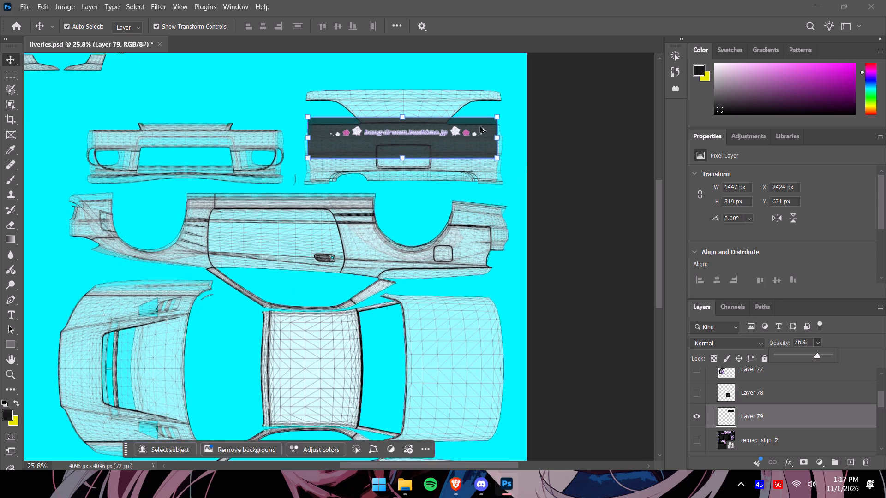
{"action": "scroll", "coordinate": [480, 127], "scroll_direction": "up", "scroll_amount": 1, "text": "alt"}
{"action": "scroll", "coordinate": [532, 165], "scroll_direction": "up", "scroll_amount": 4, "text": "alt"}
{"action": "scroll", "coordinate": [406, 150], "scroll_direction": "down", "scroll_amount": 1, "text": "alt"}
{"action": "left_click_drag", "start_coordinate": [151, 131], "coordinate": [161, 133]}
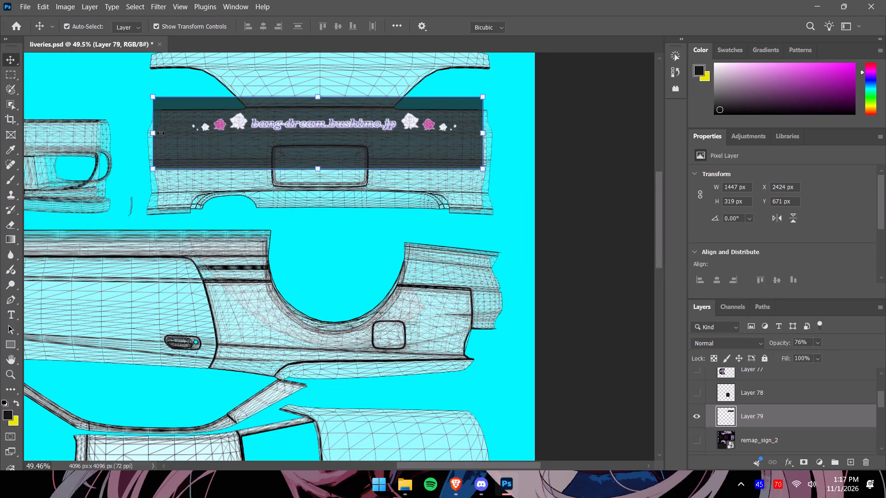
{"action": "left_click_drag", "start_coordinate": [161, 133], "coordinate": [209, 133]}
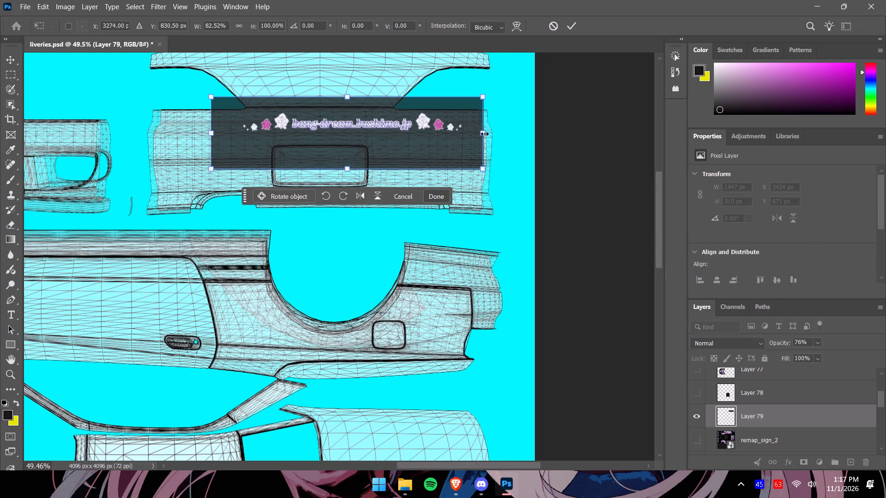
{"action": "left_click_drag", "start_coordinate": [484, 134], "coordinate": [419, 130]}
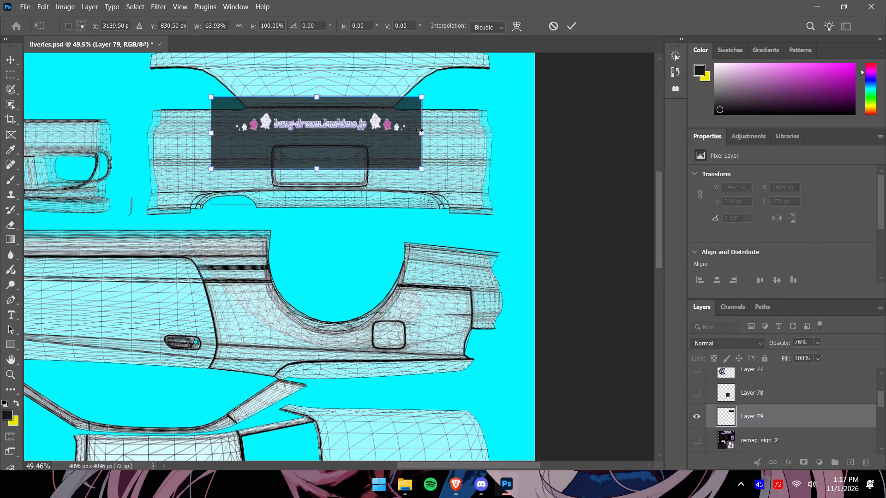
{"action": "left_click_drag", "start_coordinate": [419, 130], "coordinate": [422, 129]}
{"action": "left_click_drag", "start_coordinate": [341, 125], "coordinate": [337, 137]}
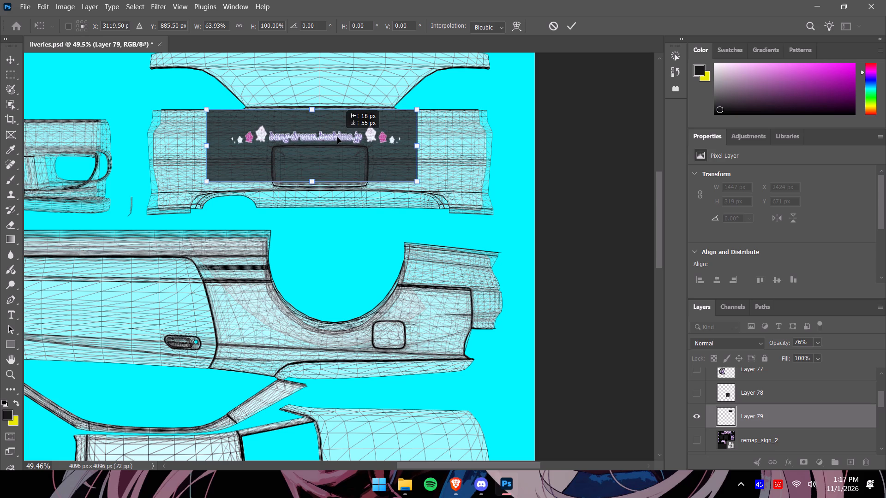
{"action": "left_click_drag", "start_coordinate": [337, 137], "coordinate": [338, 137]}
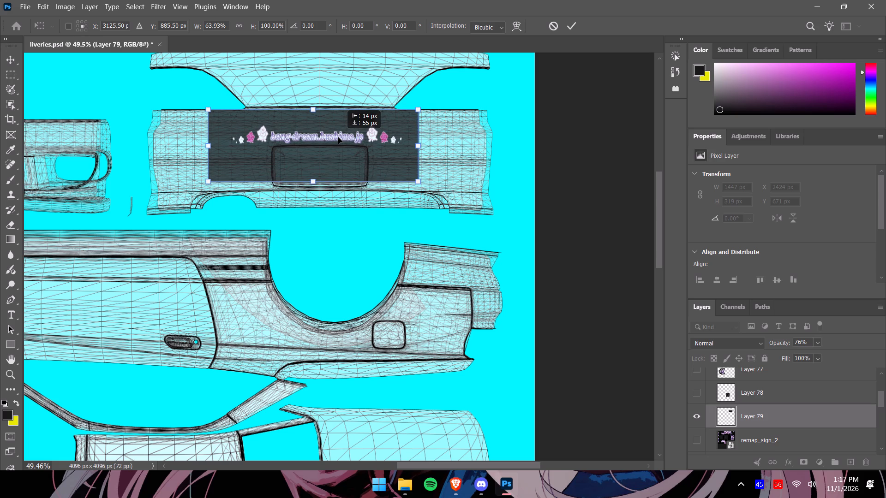
{"action": "left_click_drag", "start_coordinate": [338, 137], "coordinate": [340, 137]}
{"action": "left_click", "coordinate": [403, 205]}
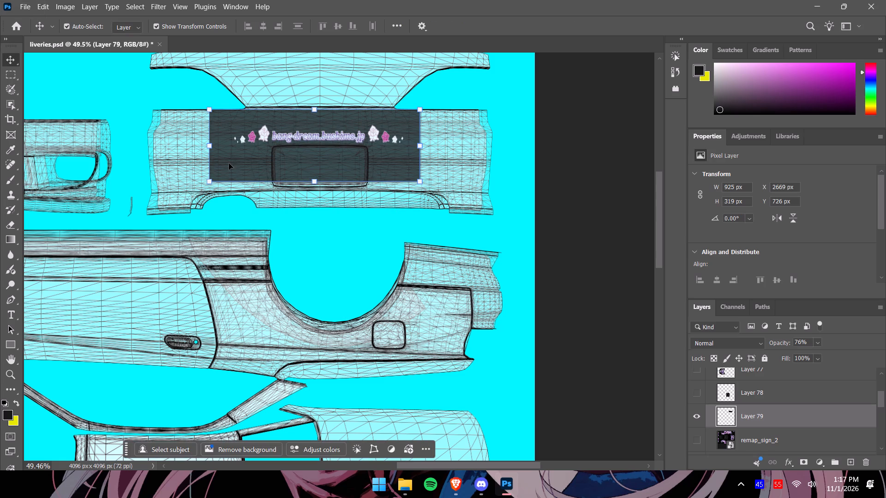
Set the opacity of the lettering strip on Layer 79 to 100%.
{"action": "left_click", "coordinate": [818, 345]}
{"action": "left_click_drag", "start_coordinate": [827, 354], "coordinate": [840, 355]}
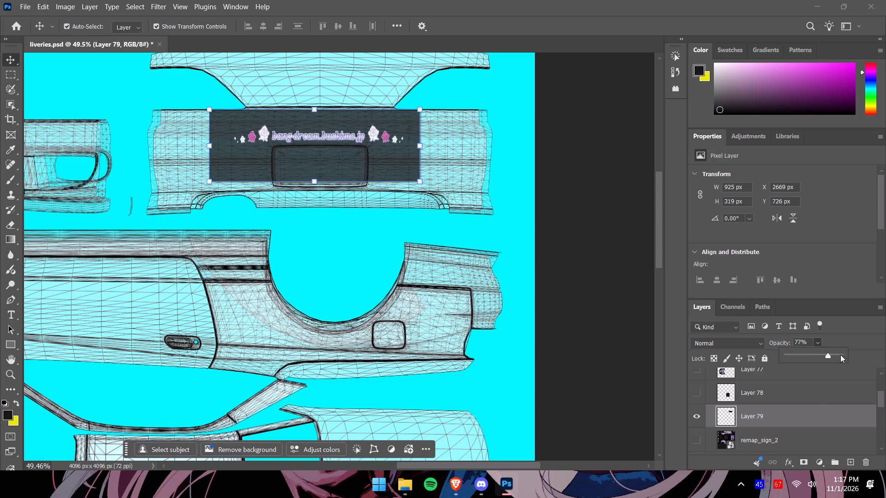
{"action": "left_click_drag", "start_coordinate": [840, 355], "coordinate": [856, 357]}
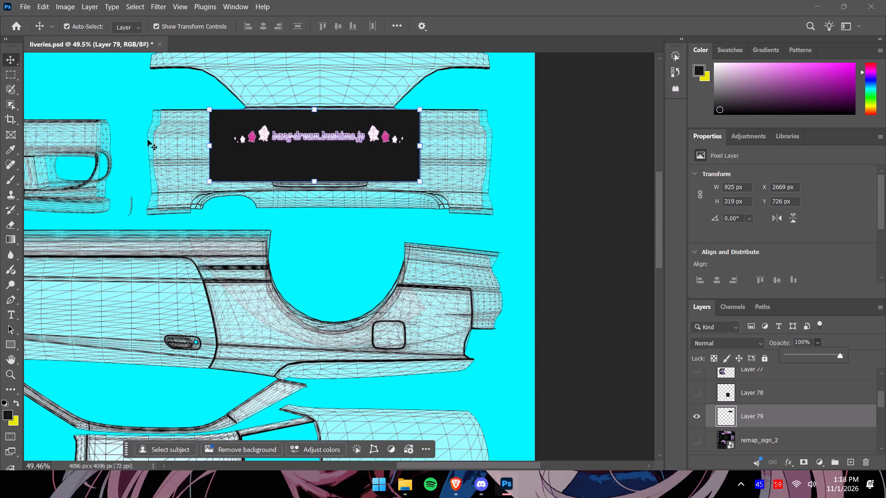
Paint the rear bumper panel left of the lettering strip in the strip's near-black colour with a 92 px hard round brush.
{"action": "left_click", "coordinate": [6, 182]}
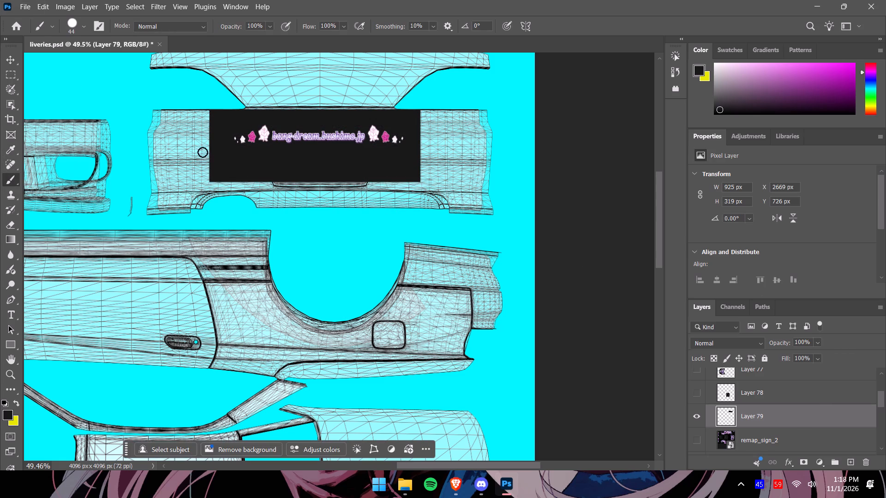
{"action": "left_click", "coordinate": [256, 164], "text": "alt"}
{"action": "left_click", "coordinate": [84, 25]}
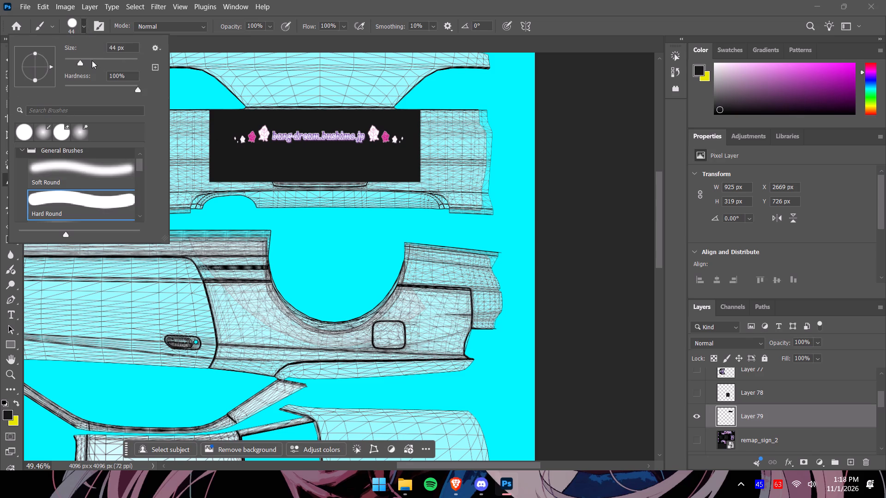
{"action": "left_click_drag", "start_coordinate": [84, 61], "coordinate": [98, 61]}
{"action": "left_click", "coordinate": [84, 26]}
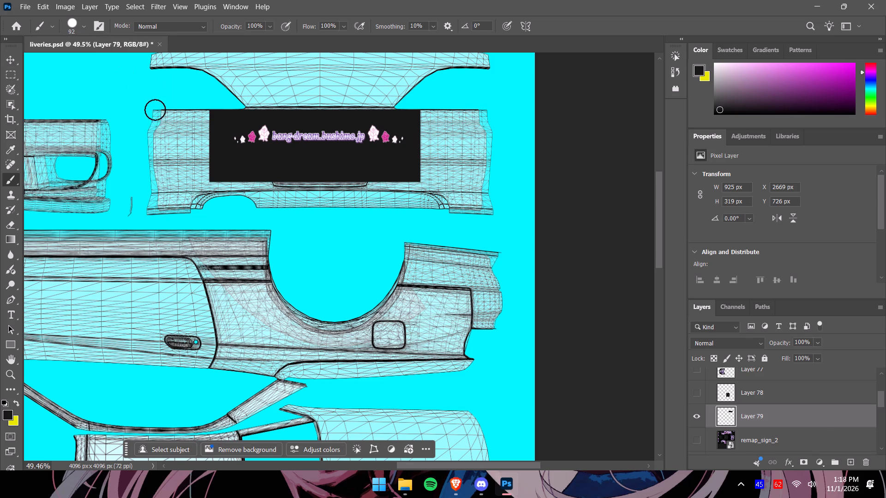
{"action": "left_click_drag", "start_coordinate": [154, 115], "coordinate": [156, 115]}
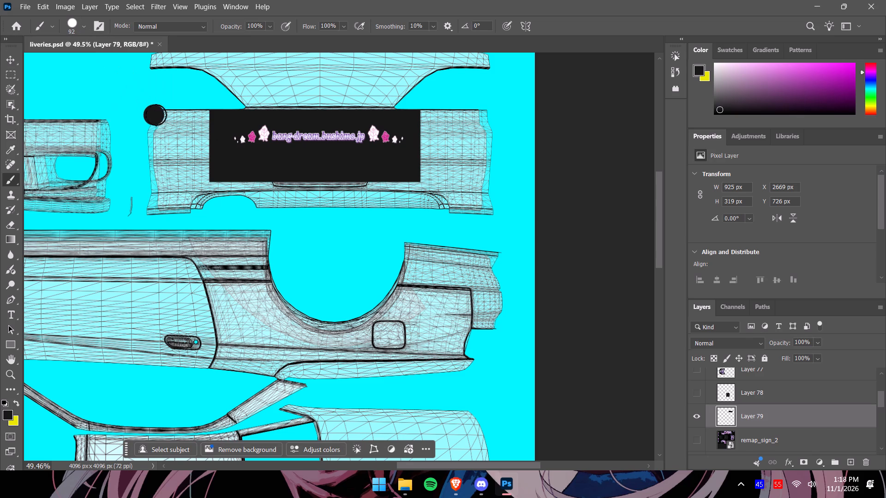
{"action": "left_click_drag", "start_coordinate": [156, 115], "coordinate": [207, 184]}
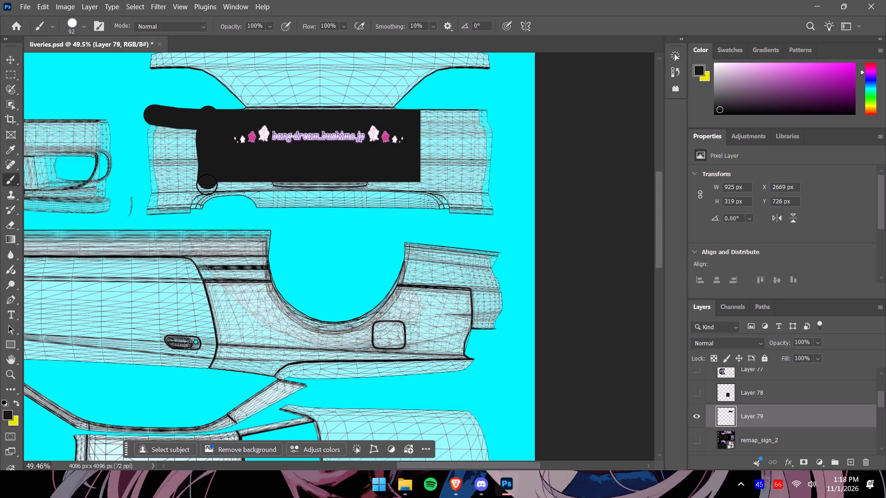
{"action": "left_click_drag", "start_coordinate": [207, 184], "coordinate": [152, 193]}
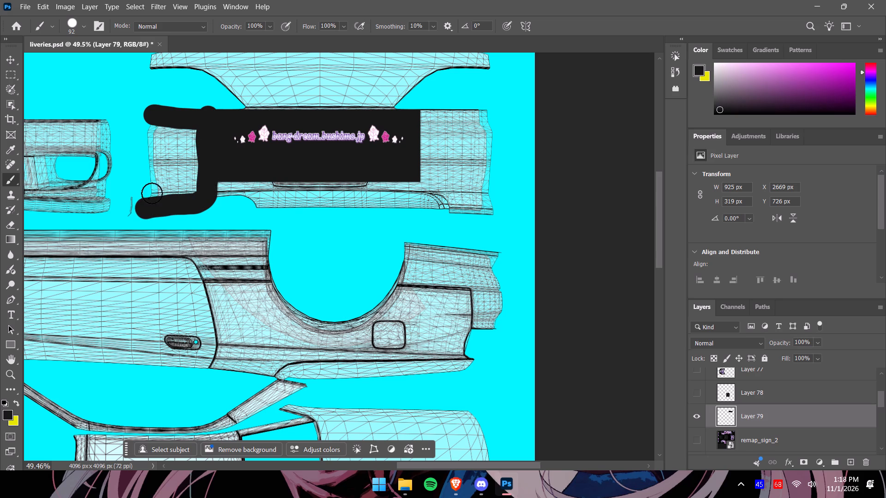
{"action": "left_click_drag", "start_coordinate": [152, 193], "coordinate": [193, 177]}
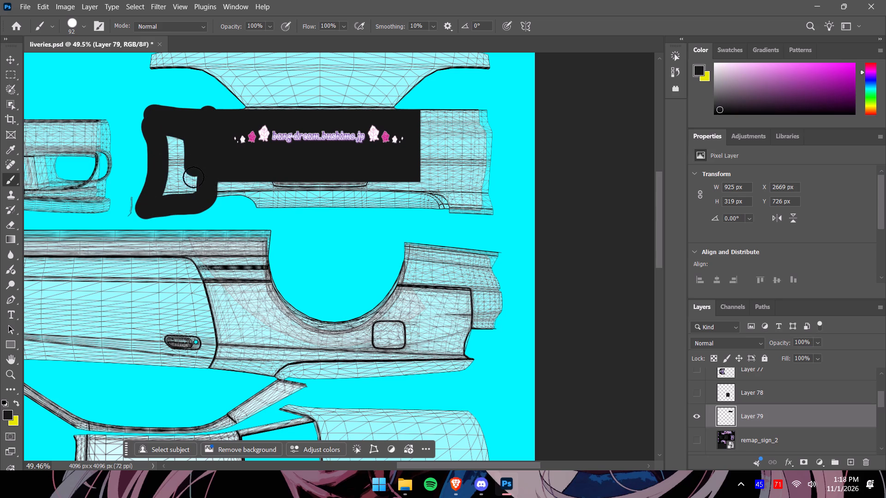
{"action": "left_click_drag", "start_coordinate": [193, 177], "coordinate": [207, 184]}
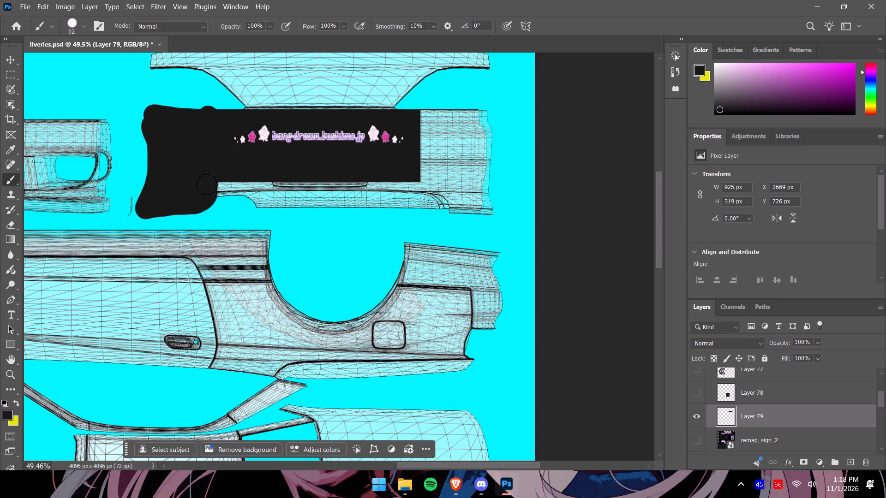
Paint the rest of the rear bumper panel, below and to the right of the lettering strip, in the same near-black.
{"action": "left_click_drag", "start_coordinate": [207, 184], "coordinate": [260, 202]}
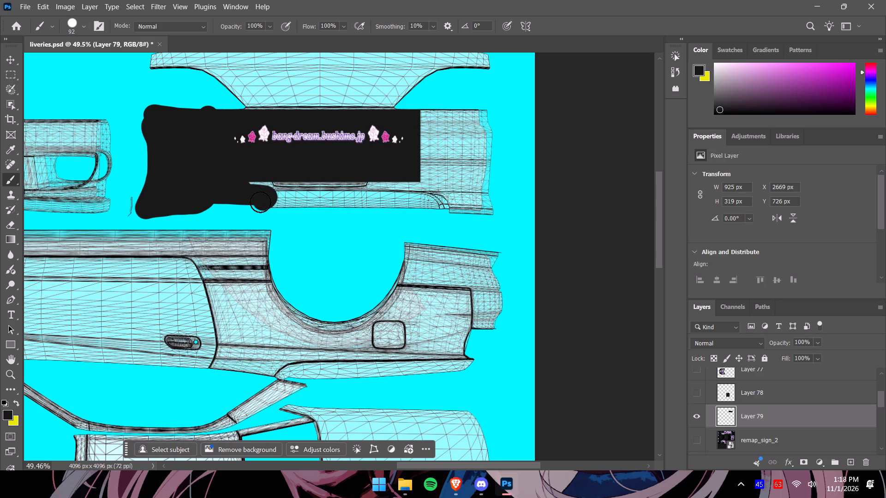
{"action": "left_click_drag", "start_coordinate": [260, 202], "coordinate": [492, 207]}
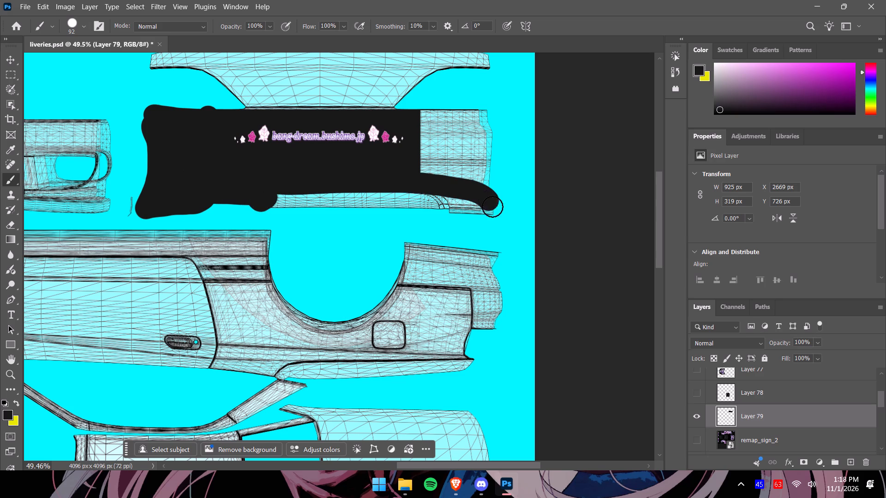
{"action": "left_click_drag", "start_coordinate": [492, 207], "coordinate": [264, 202]}
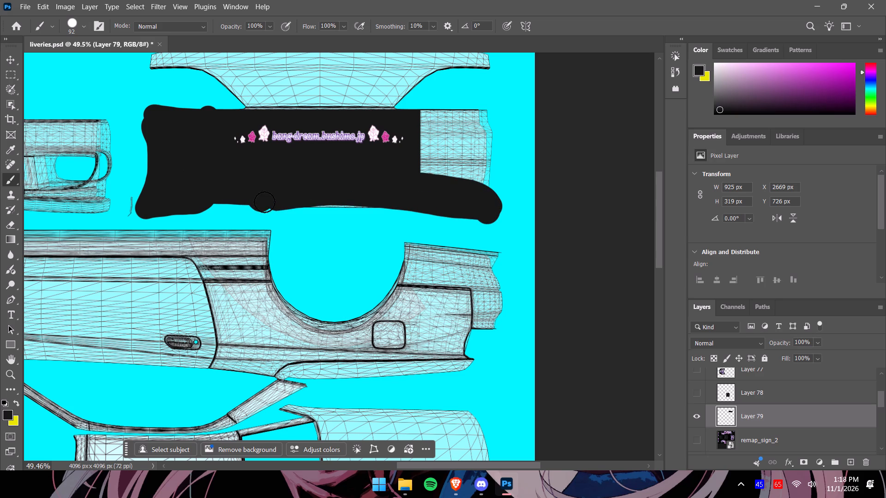
{"action": "left_click_drag", "start_coordinate": [264, 202], "coordinate": [488, 137]}
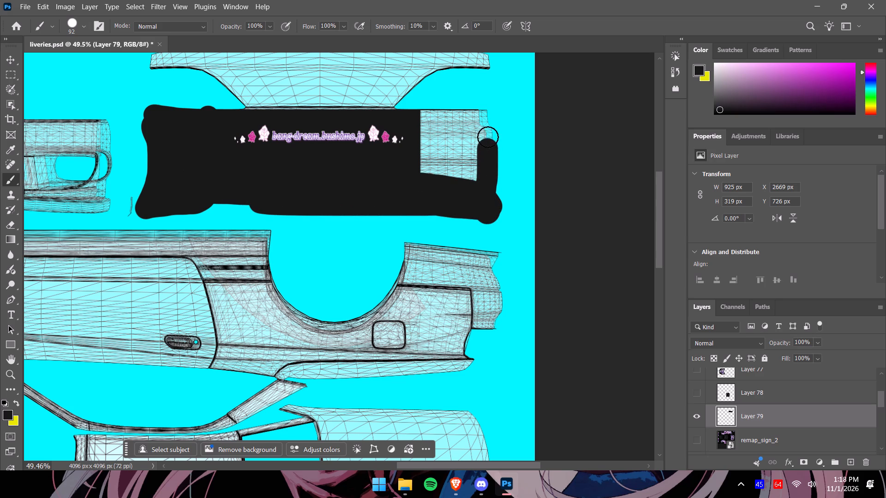
{"action": "left_click_drag", "start_coordinate": [488, 137], "coordinate": [424, 168]}
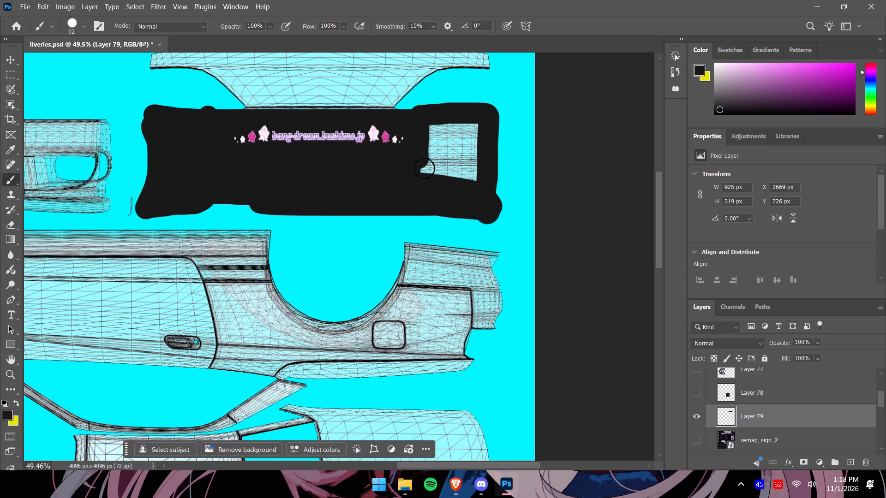
{"action": "left_click_drag", "start_coordinate": [424, 168], "coordinate": [460, 159]}
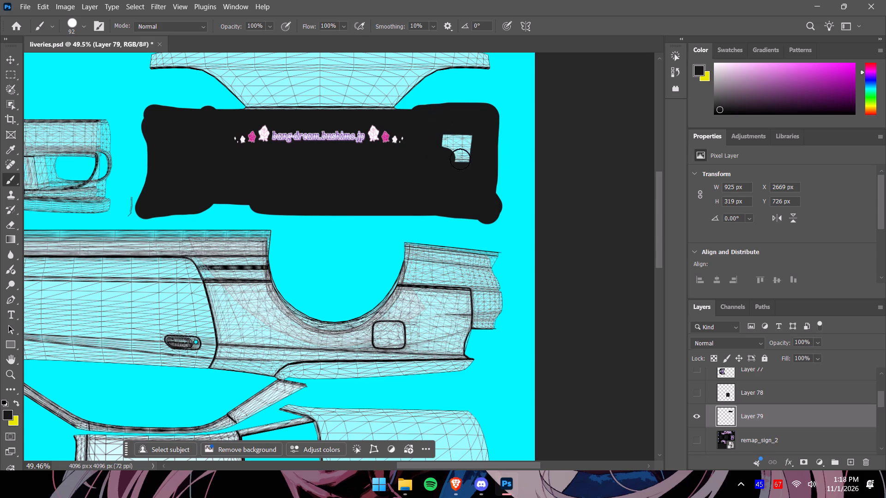
{"action": "left_click_drag", "start_coordinate": [460, 159], "coordinate": [469, 148]}
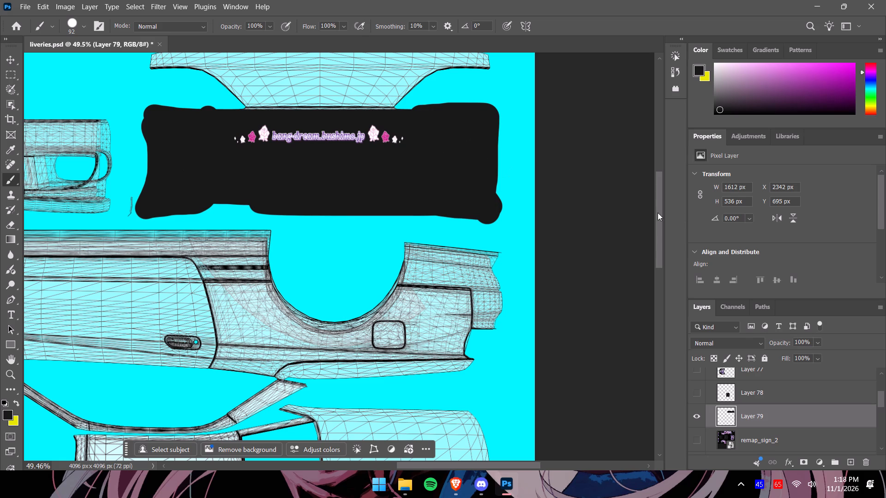
Paint the tapered panel directly above the rear bumper near-black, joining it to the dark bumper area.
{"action": "left_click_drag", "start_coordinate": [660, 212], "coordinate": [659, 194]}
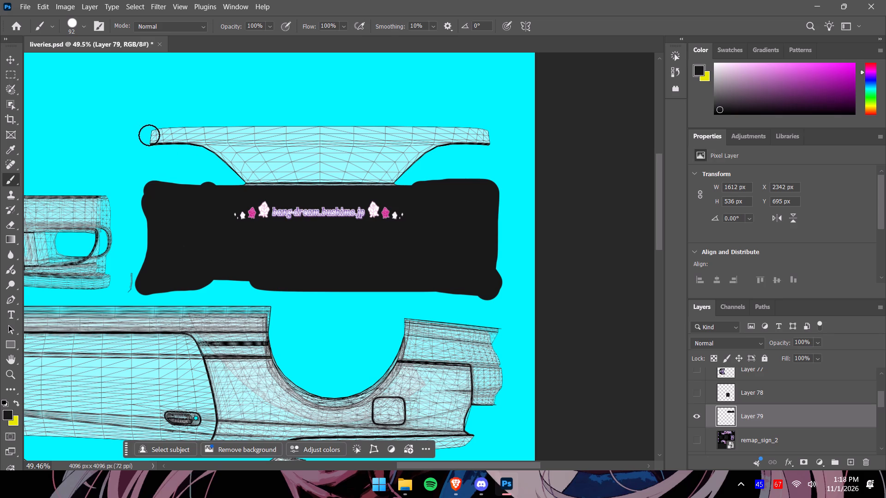
{"action": "left_click_drag", "start_coordinate": [149, 135], "coordinate": [227, 159]}
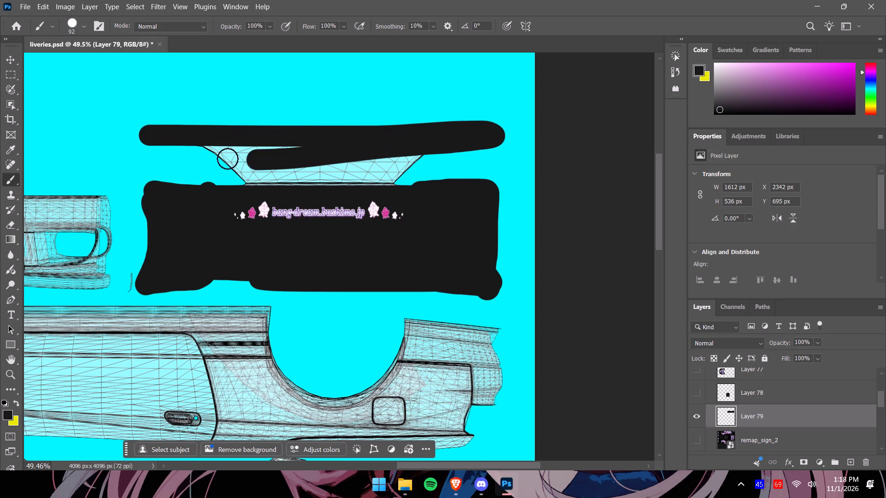
{"action": "left_click_drag", "start_coordinate": [227, 159], "coordinate": [238, 172]}
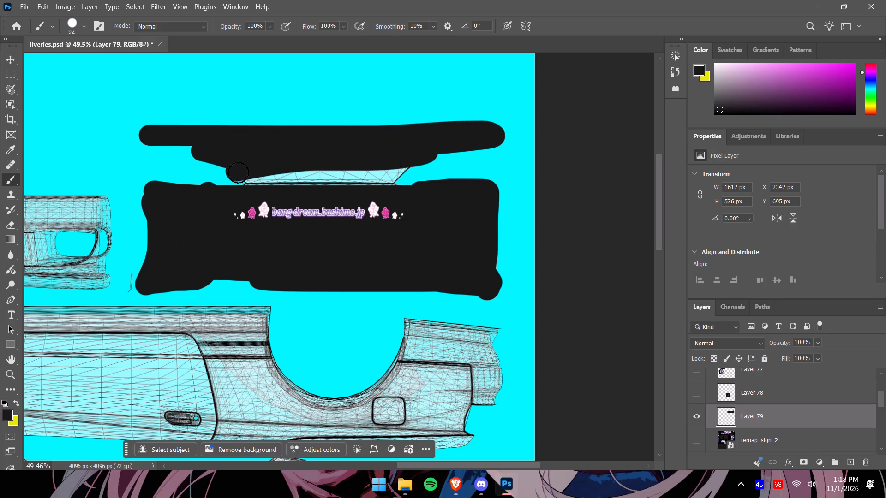
{"action": "left_click_drag", "start_coordinate": [238, 172], "coordinate": [294, 179]}
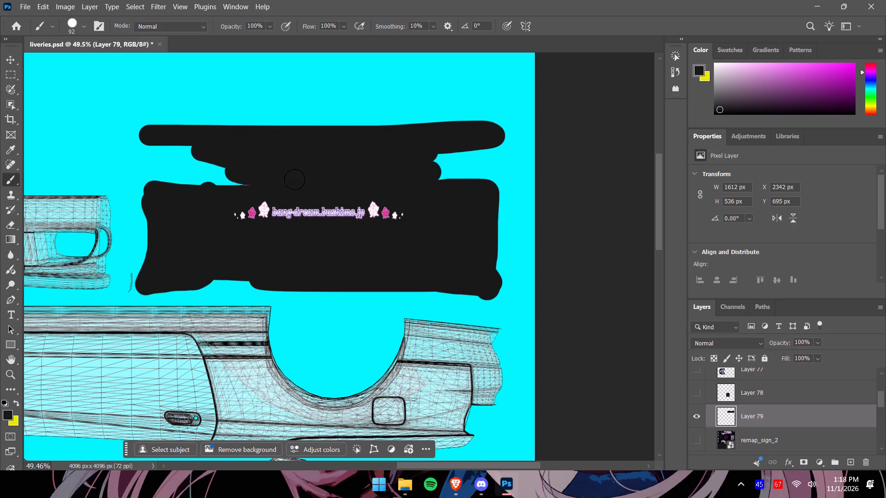
{"action": "left_click_drag", "start_coordinate": [294, 179], "coordinate": [440, 143]}
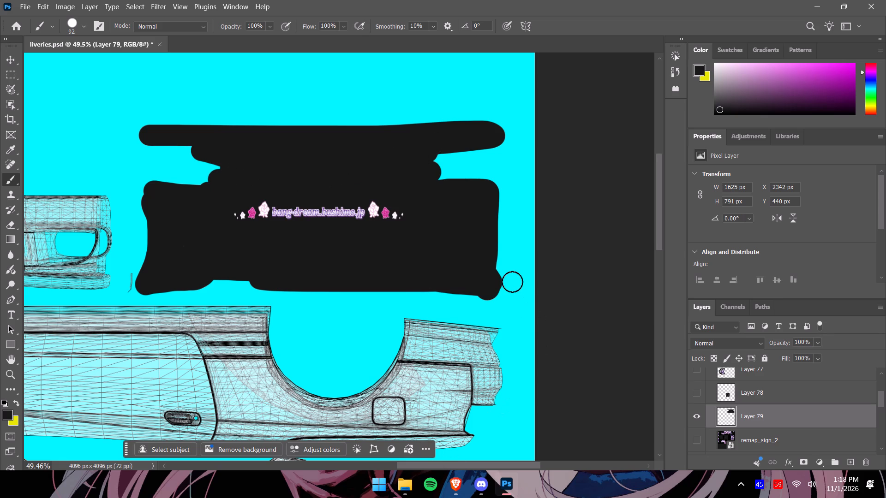
Hide Layer 79 and show the remap_sign_2 layer.
{"action": "scroll", "coordinate": [512, 282], "scroll_direction": "down", "scroll_amount": 8, "text": "alt"}
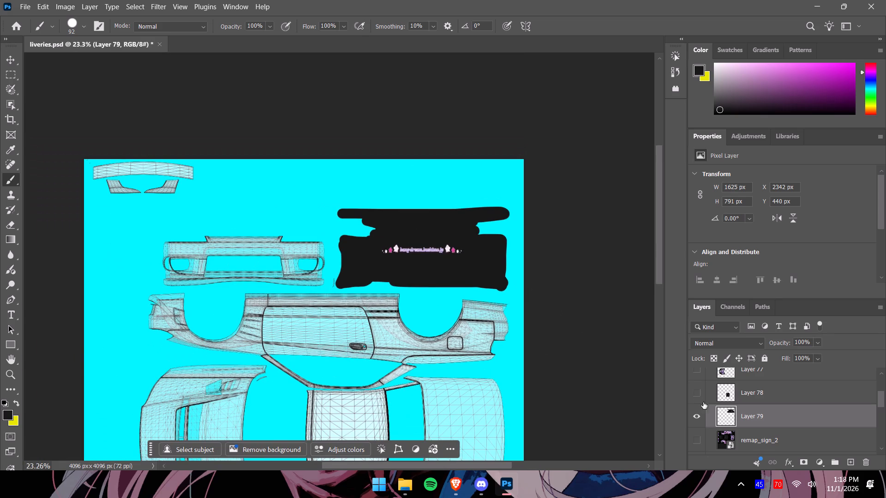
{"action": "left_click", "coordinate": [697, 417]}
{"action": "left_click", "coordinate": [700, 438]}
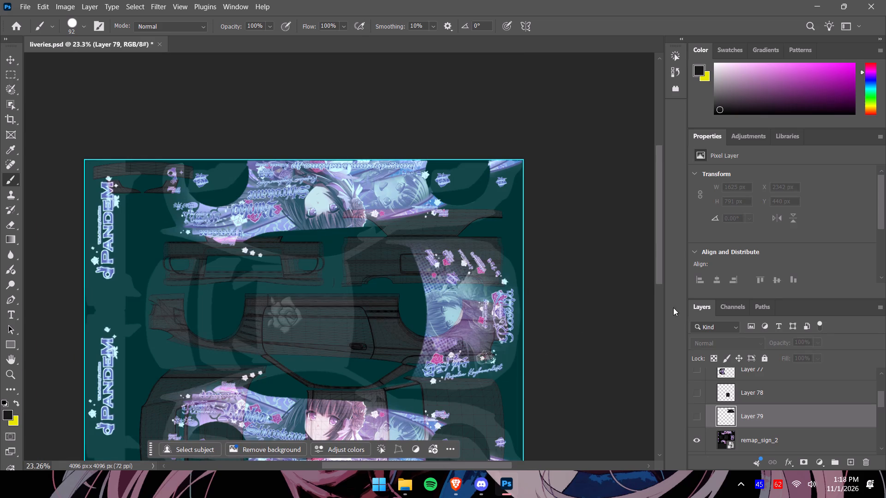
Copy a strip about 1131 by 180 px around the two small logos near the bottom of remap_sign_2 onto a new layer.
{"action": "left_click_drag", "start_coordinate": [659, 266], "coordinate": [658, 274]}
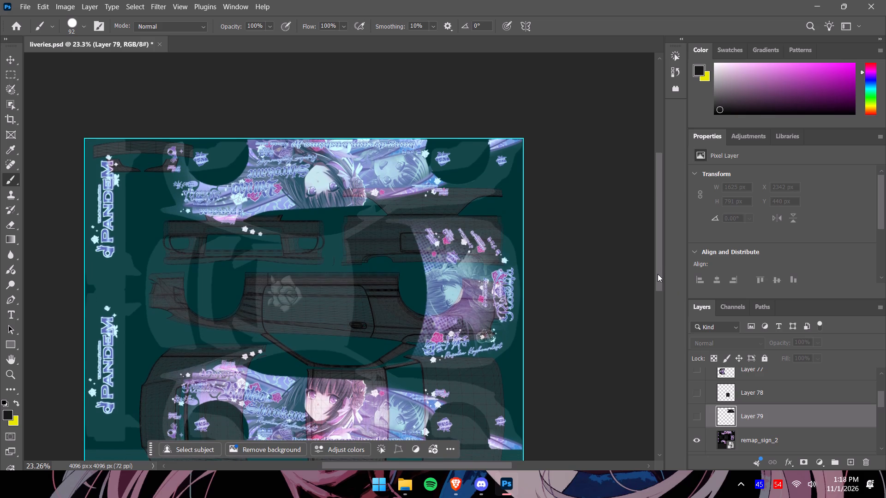
{"action": "left_click_drag", "start_coordinate": [658, 274], "coordinate": [661, 295]}
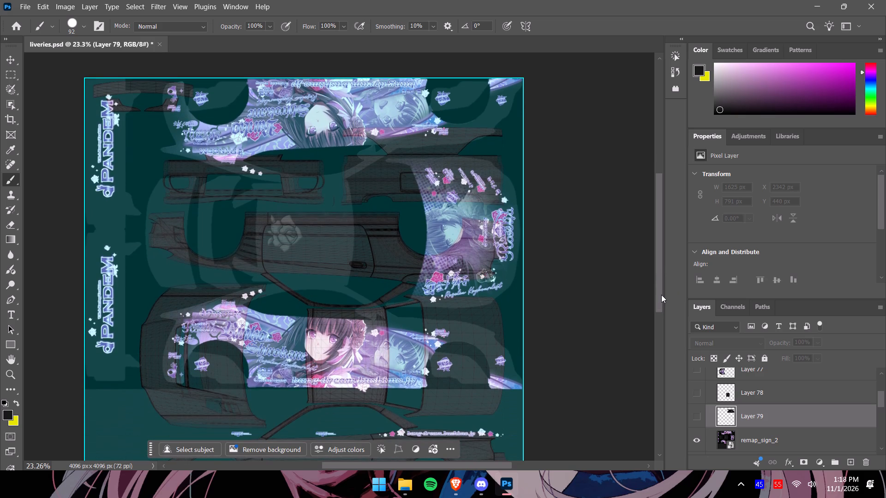
{"action": "left_click_drag", "start_coordinate": [661, 295], "coordinate": [647, 283]}
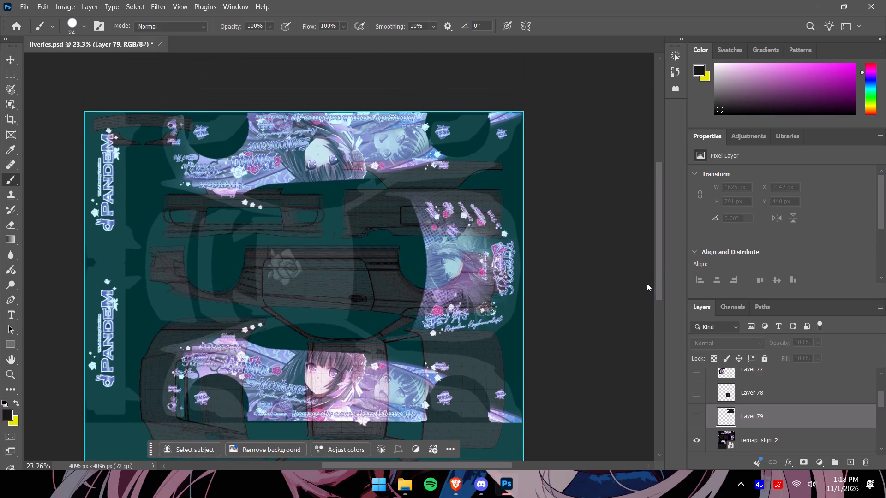
{"action": "left_click_drag", "start_coordinate": [647, 283], "coordinate": [643, 283]}
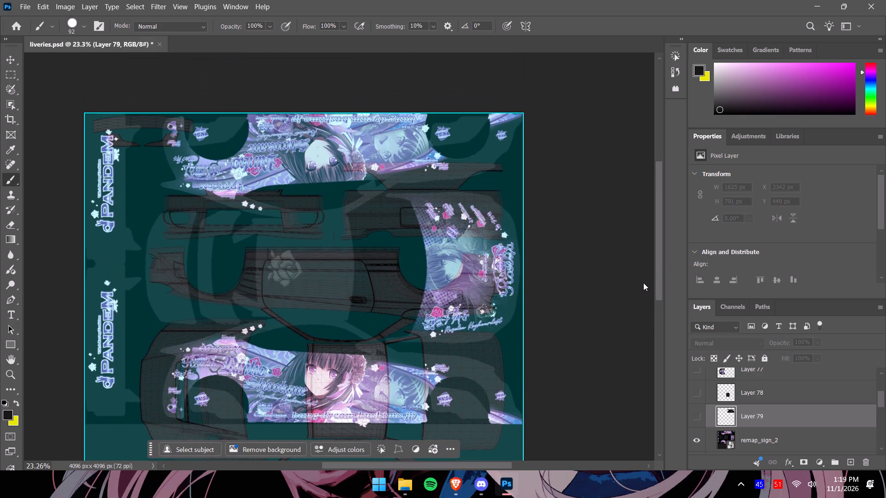
{"action": "left_click_drag", "start_coordinate": [643, 283], "coordinate": [645, 310]}
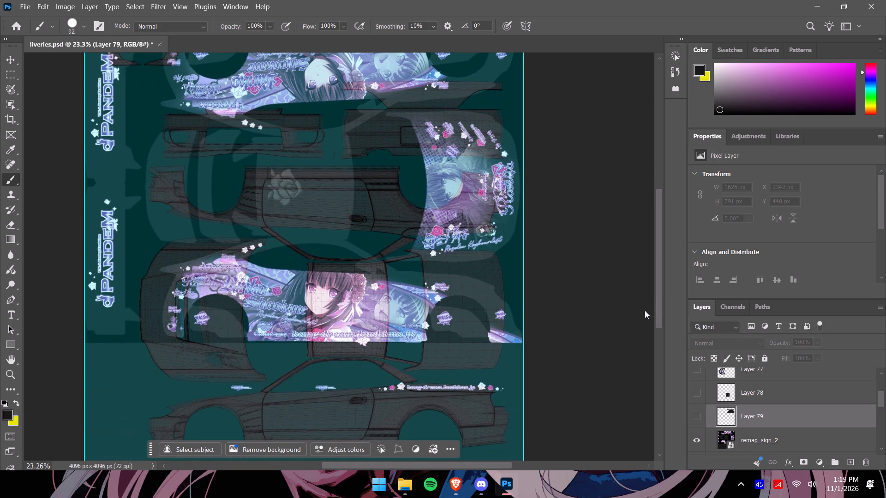
{"action": "left_click_drag", "start_coordinate": [645, 310], "coordinate": [644, 344]}
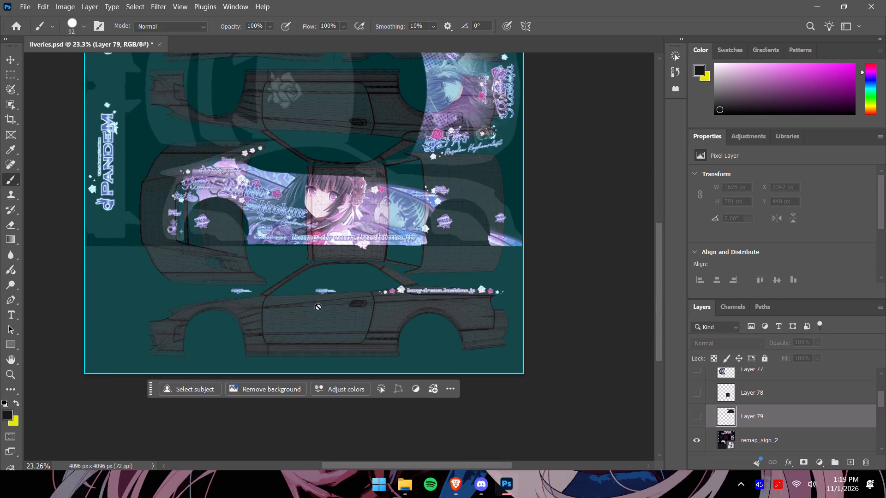
{"action": "scroll", "coordinate": [312, 302], "scroll_direction": "up", "scroll_amount": 10, "text": "alt"}
{"action": "scroll", "coordinate": [312, 302], "scroll_direction": "down", "scroll_amount": 2, "text": "alt"}
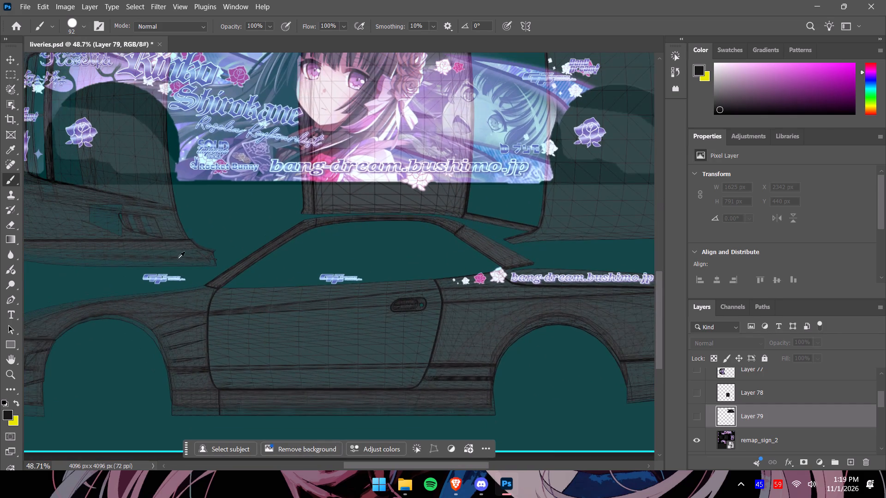
{"action": "scroll", "coordinate": [226, 301], "scroll_direction": "down", "scroll_amount": 2, "text": "alt"}
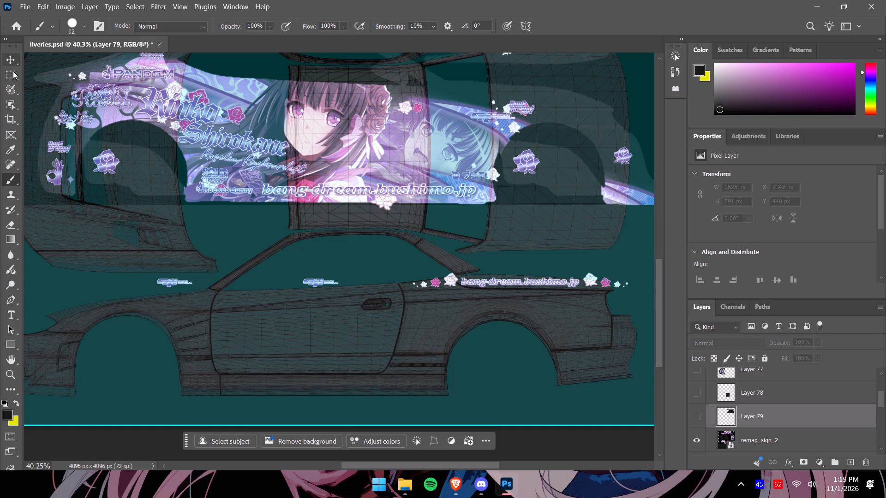
{"action": "left_click", "coordinate": [14, 71]}
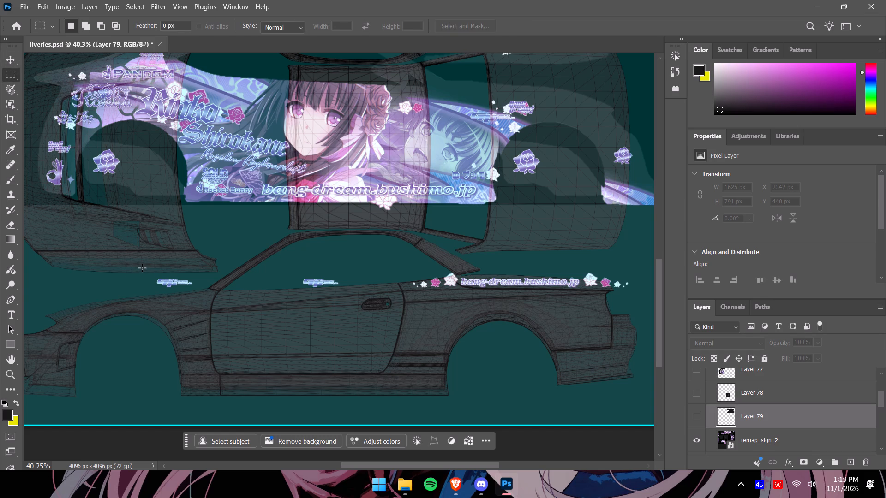
{"action": "left_click_drag", "start_coordinate": [142, 268], "coordinate": [351, 303]}
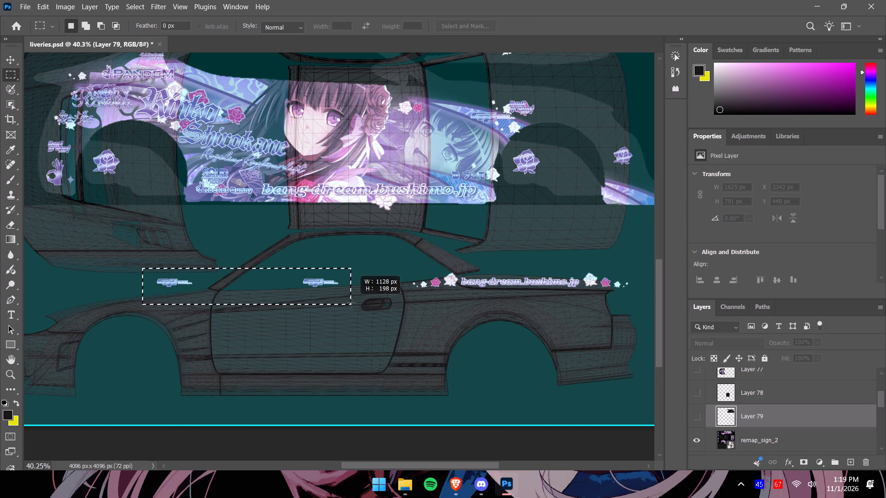
{"action": "left_click_drag", "start_coordinate": [351, 303], "coordinate": [352, 301]}
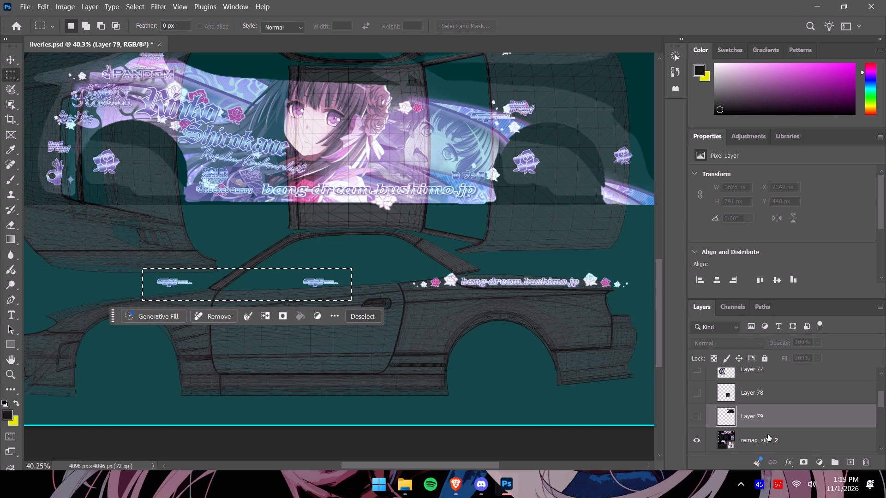
{"action": "left_click", "coordinate": [768, 434]}
{"action": "key", "text": "ctrl+c"}
{"action": "key", "text": "ctrl+v"}
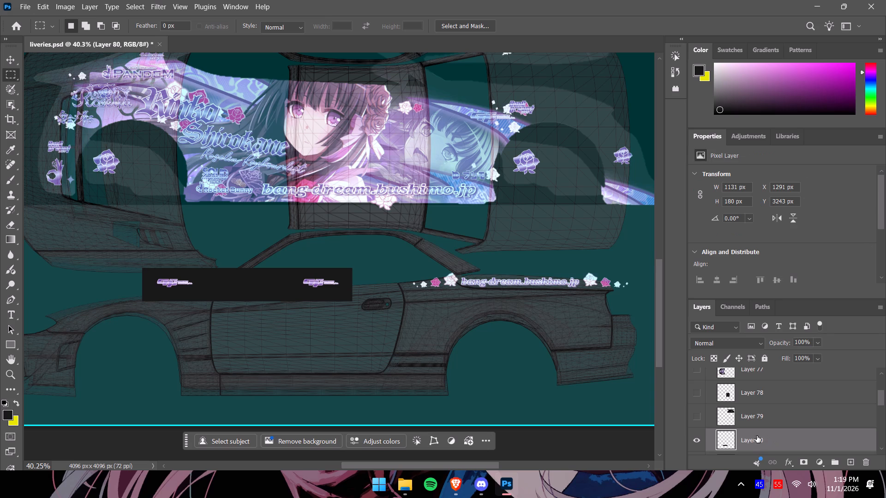
Hide remap_sign_2 and move the two-logo strip onto the front bumper, around X 917 px, Y 770 px.
{"action": "scroll", "coordinate": [747, 436], "scroll_direction": "down", "scroll_amount": 2}
{"action": "left_click", "coordinate": [697, 437]}
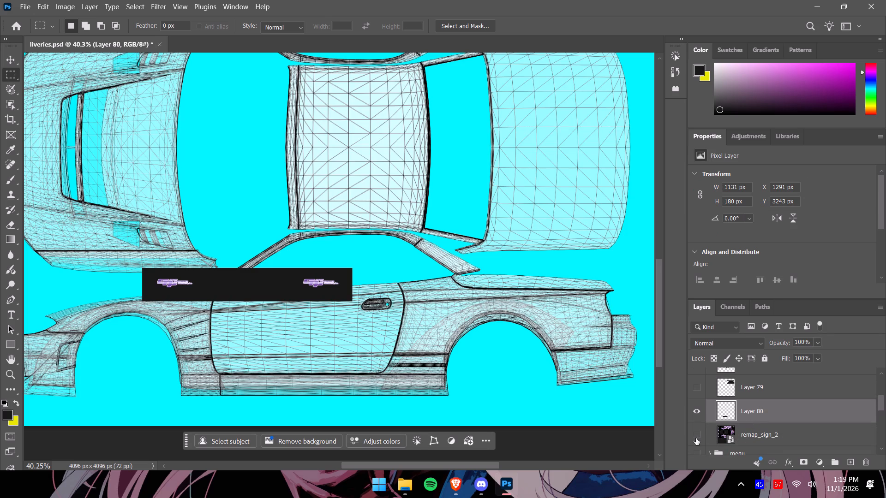
{"action": "left_click", "coordinate": [17, 59]}
{"action": "scroll", "coordinate": [188, 172], "scroll_direction": "down", "scroll_amount": 3, "text": "alt"}
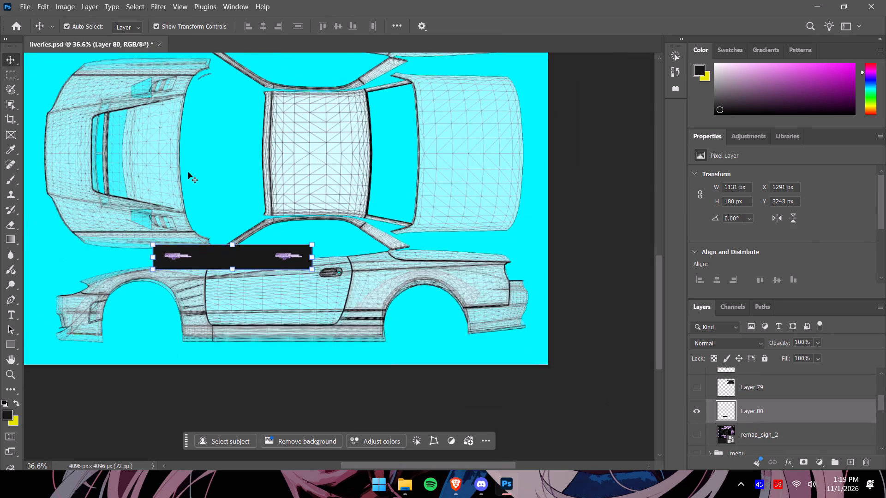
{"action": "scroll", "coordinate": [188, 172], "scroll_direction": "down", "scroll_amount": 3, "text": "alt"}
{"action": "left_click_drag", "start_coordinate": [661, 313], "coordinate": [661, 275]}
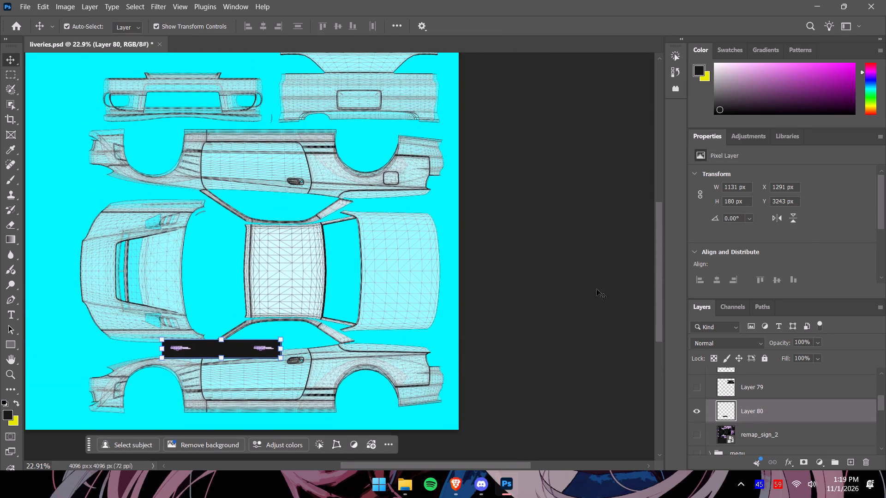
{"action": "left_click_drag", "start_coordinate": [239, 350], "coordinate": [200, 88]}
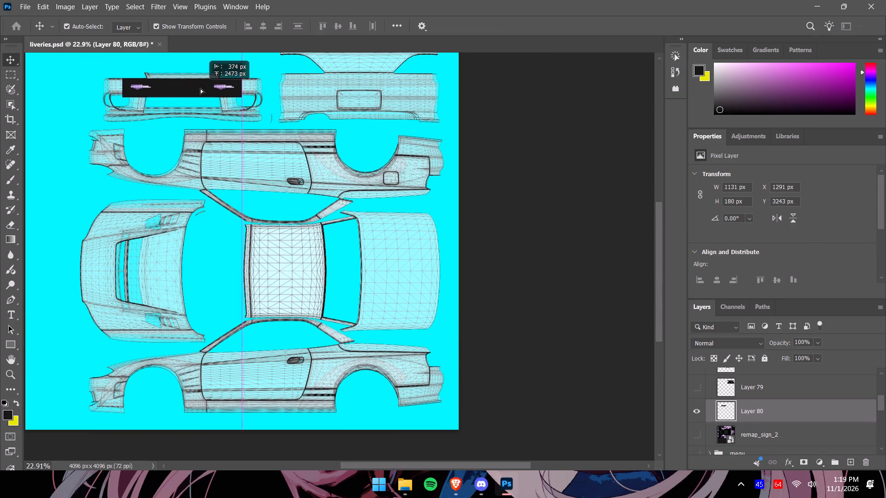
{"action": "left_click_drag", "start_coordinate": [200, 88], "coordinate": [202, 88]}
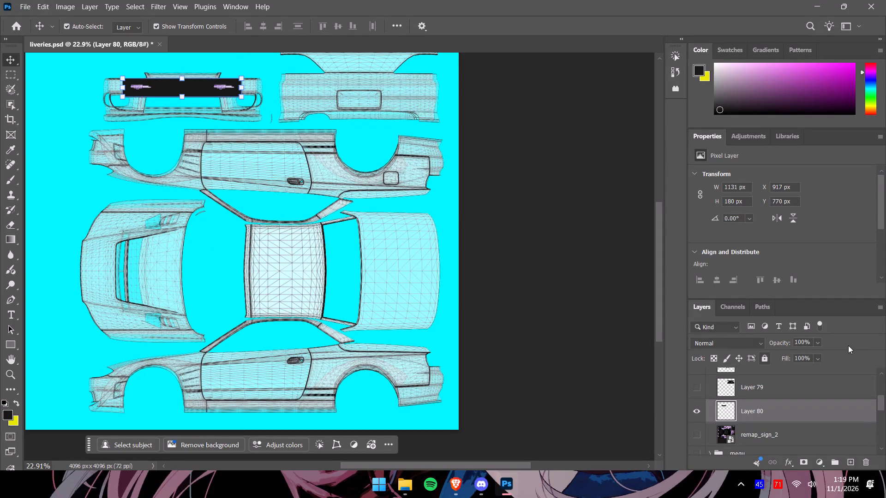
Lower the opacity of the two-logo strip on Layer 80 to 75% so the front bumper mesh shows through.
{"action": "left_click", "coordinate": [819, 340]}
{"action": "left_click_drag", "start_coordinate": [827, 355], "coordinate": [817, 355]}
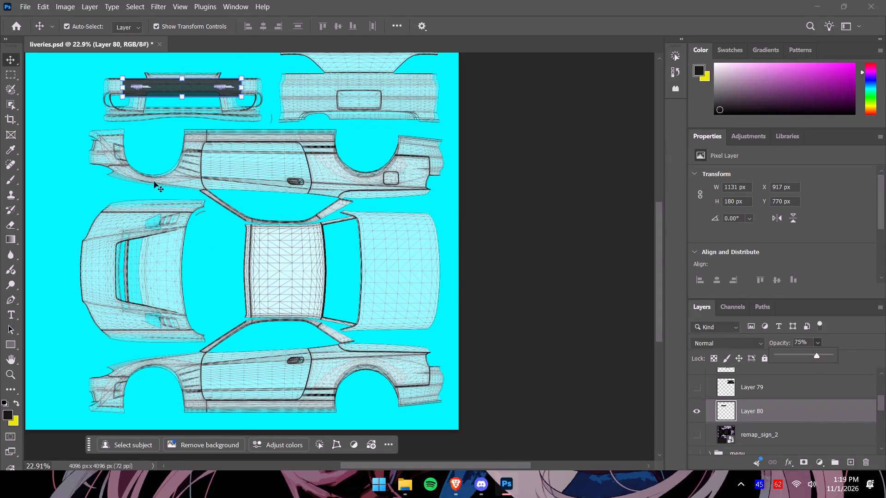
{"action": "scroll", "coordinate": [105, 102], "scroll_direction": "up", "scroll_amount": 11, "text": "alt"}
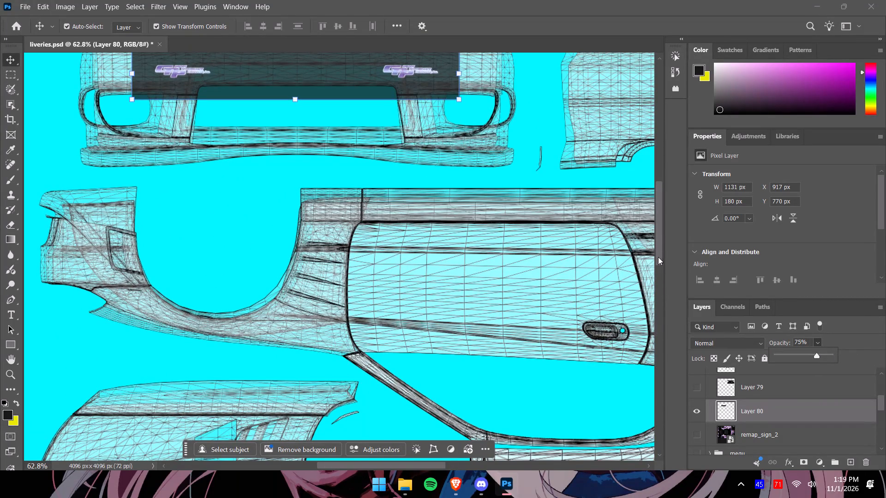
{"action": "left_click_drag", "start_coordinate": [659, 257], "coordinate": [661, 244]}
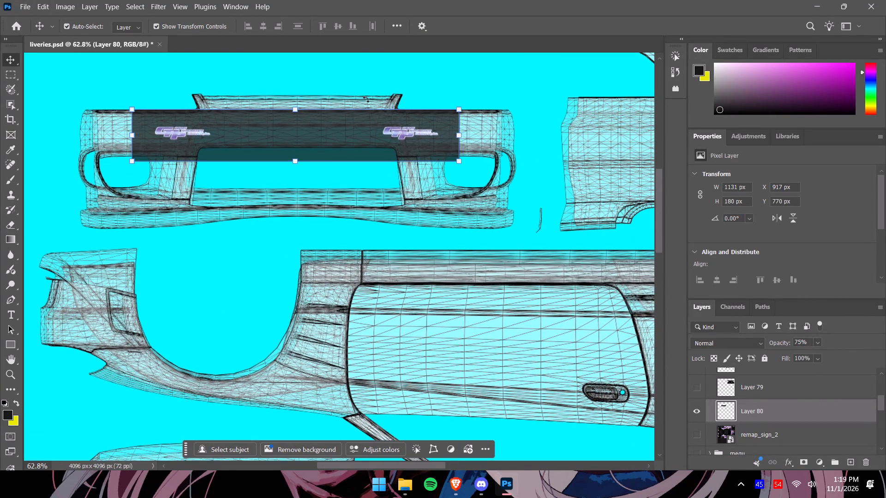
{"action": "scroll", "coordinate": [341, 86], "scroll_direction": "up", "scroll_amount": 3, "text": "alt"}
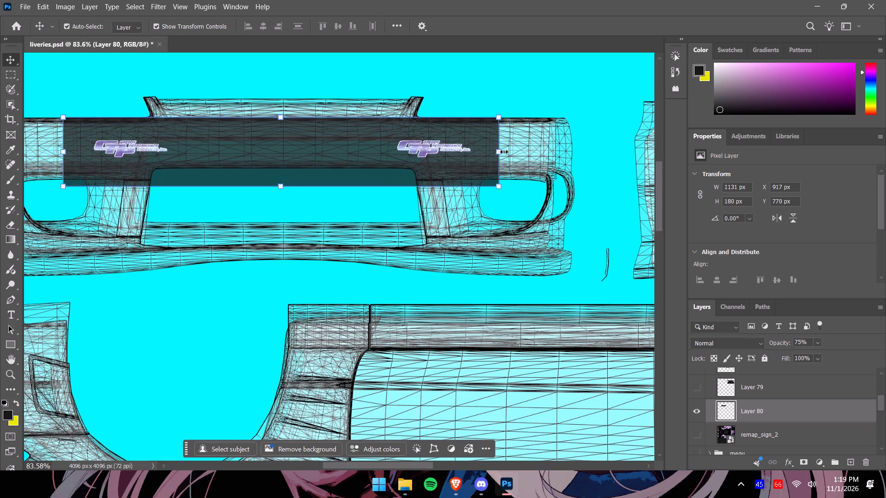
Stretch the two-logo strip on Layer 80 horizontally across the front bumper to about 1397 px wide, starting around X 785 px.
{"action": "left_click_drag", "start_coordinate": [500, 152], "coordinate": [552, 152]}
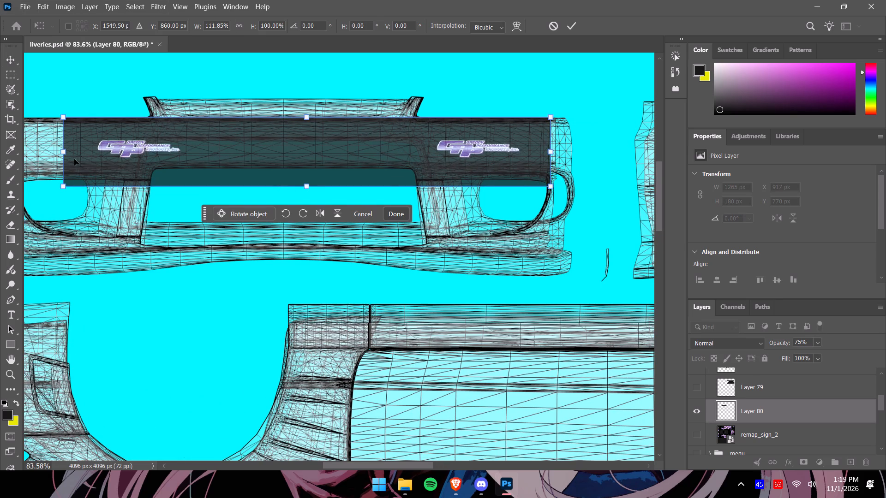
{"action": "scroll", "coordinate": [94, 171], "scroll_direction": "down", "scroll_amount": 3, "text": "alt"}
{"action": "left_click_drag", "start_coordinate": [69, 155], "coordinate": [46, 156]}
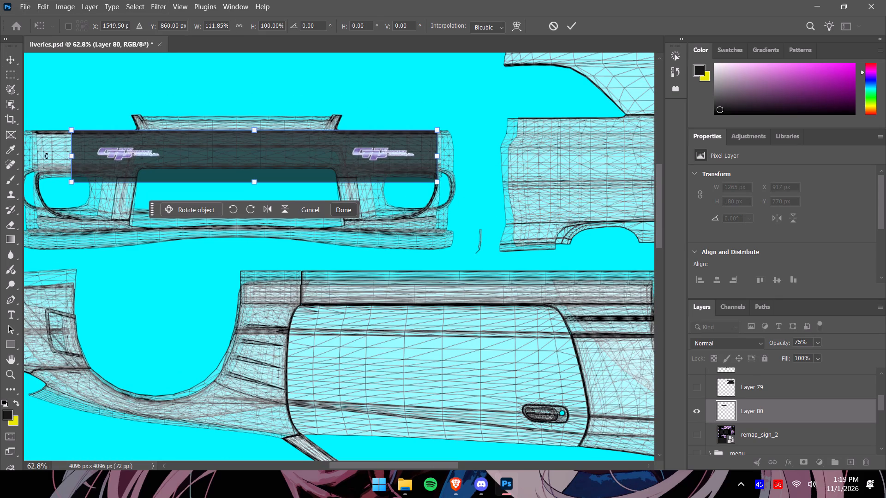
{"action": "left_click_drag", "start_coordinate": [46, 156], "coordinate": [43, 157]}
{"action": "left_click_drag", "start_coordinate": [74, 155], "coordinate": [50, 154]}
{"action": "left_click_drag", "start_coordinate": [71, 158], "coordinate": [71, 158]}
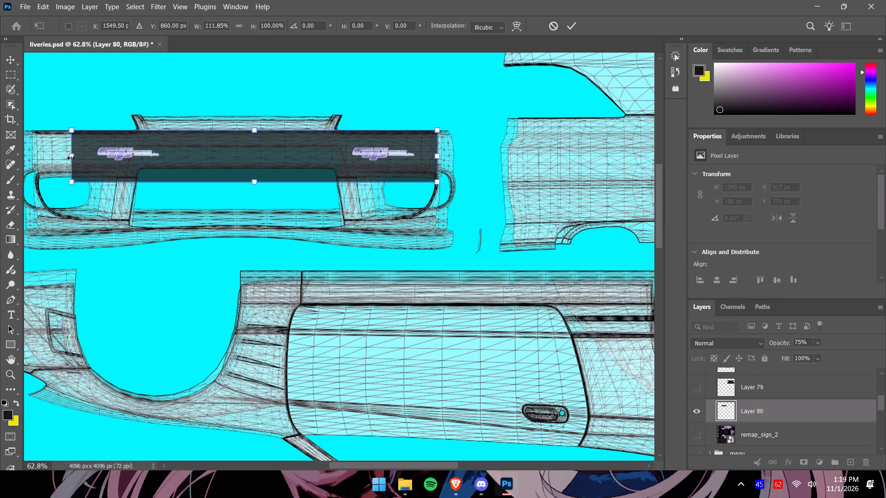
{"action": "left_click_drag", "start_coordinate": [71, 158], "coordinate": [36, 156]}
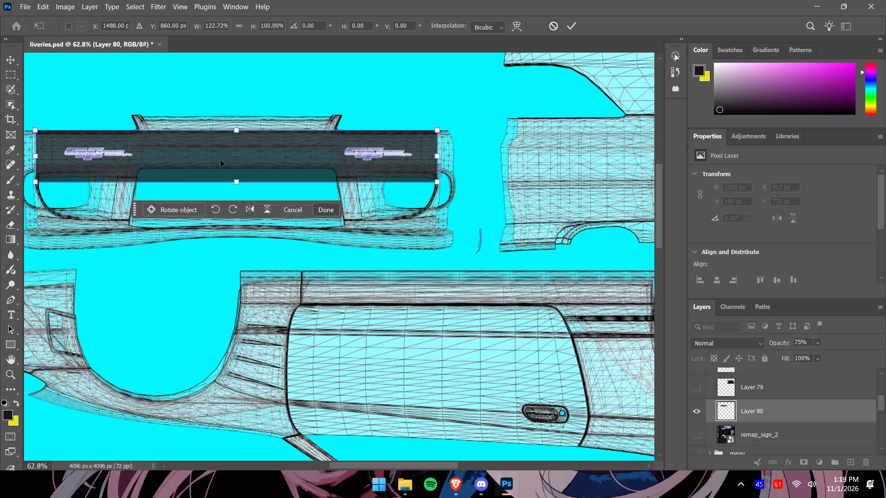
{"action": "left_click", "coordinate": [329, 212]}
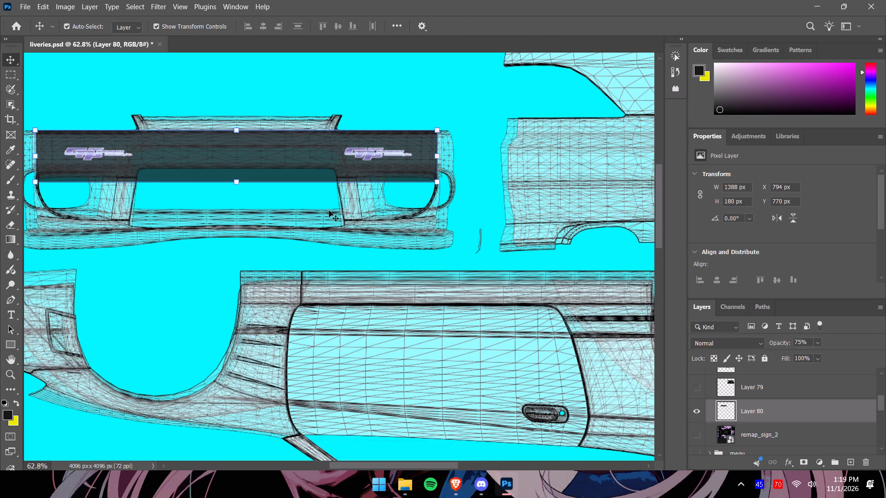
{"action": "scroll", "coordinate": [329, 206], "scroll_direction": "down", "scroll_amount": 2, "text": "alt"}
{"action": "scroll", "coordinate": [330, 206], "scroll_direction": "up", "scroll_amount": 2, "text": "alt"}
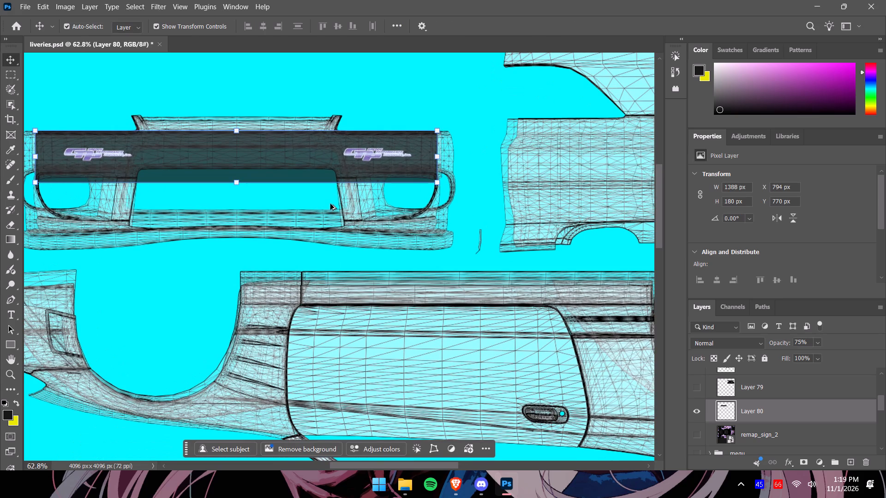
{"action": "scroll", "coordinate": [330, 204], "scroll_direction": "down", "scroll_amount": 1, "text": "alt"}
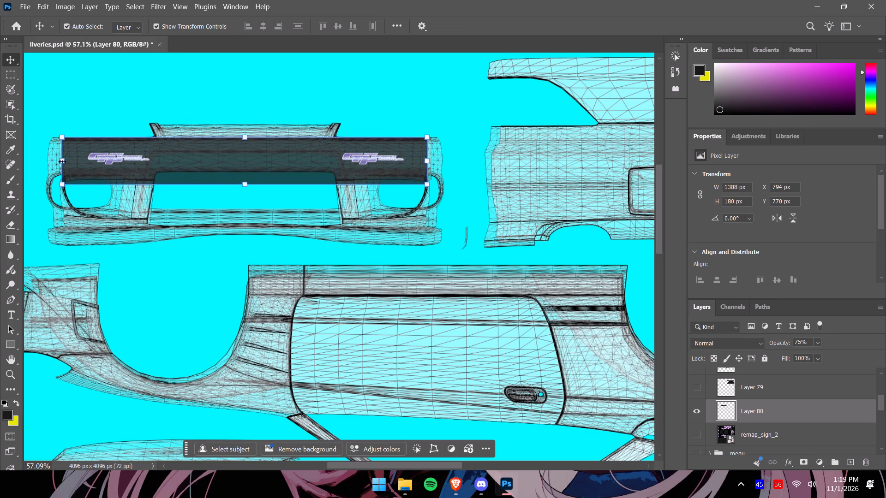
{"action": "left_click", "coordinate": [57, 159]}
{"action": "left_click", "coordinate": [62, 161]}
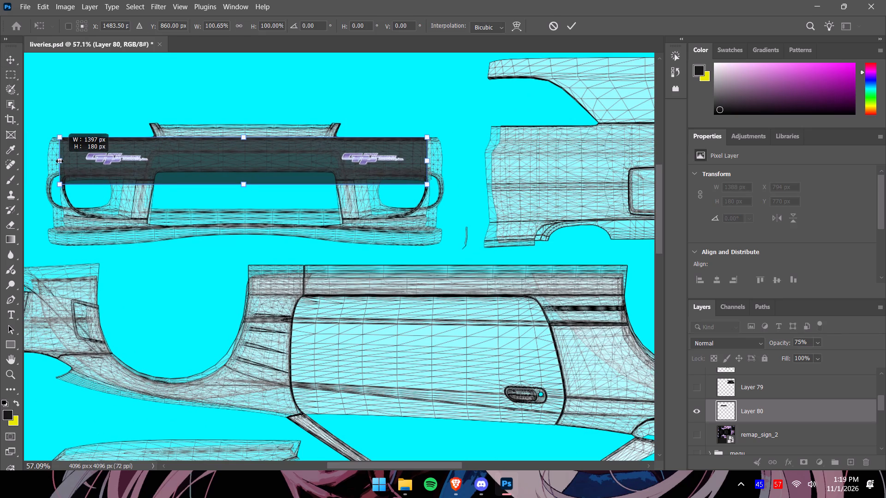
{"action": "left_click", "coordinate": [326, 212]}
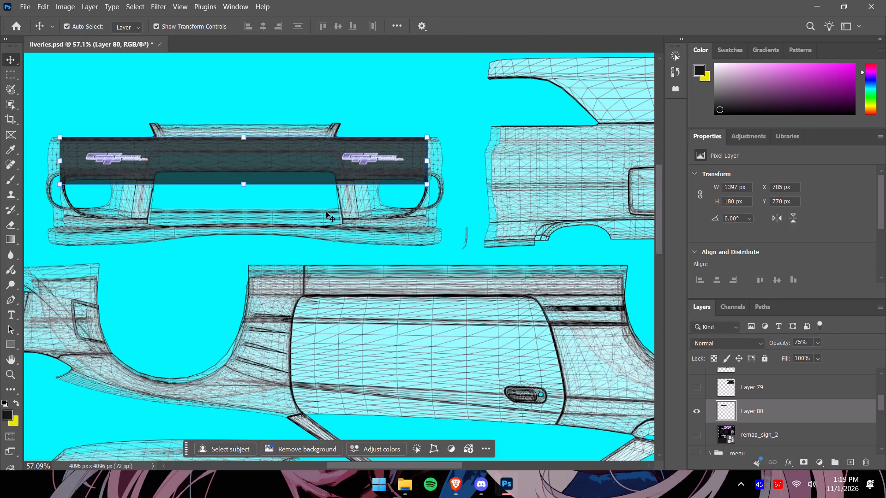
Restore the opacity of Layer 80 to 100%.
{"action": "left_click", "coordinate": [818, 344]}
{"action": "left_click_drag", "start_coordinate": [828, 358], "coordinate": [885, 364]}
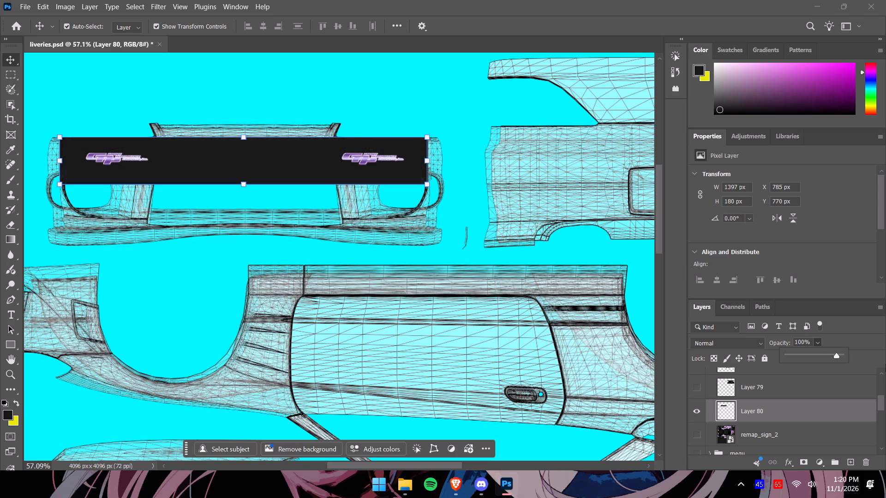
{"action": "left_click_drag", "start_coordinate": [885, 364], "coordinate": [885, 364]}
Paint the raised upper edge of the front bumper above the strip on Layer 80 with the 92 px dark brush.
{"action": "left_click", "coordinate": [14, 181]}
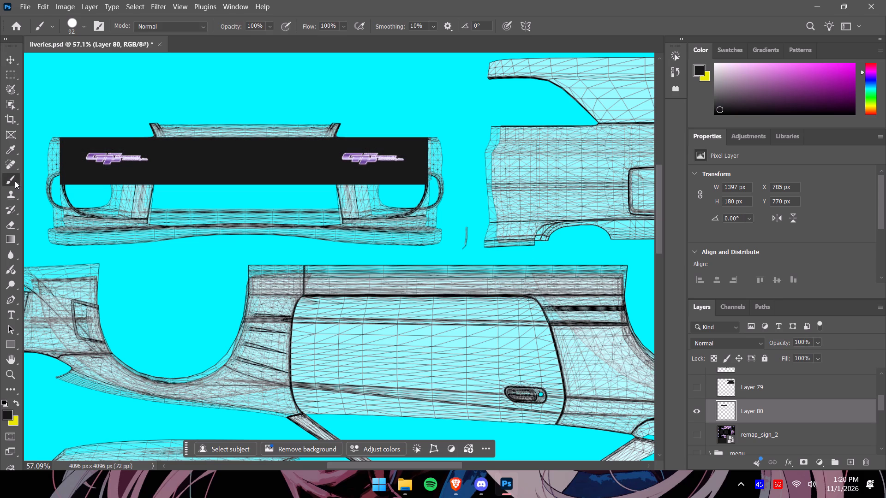
{"action": "left_click", "coordinate": [200, 168], "text": "alt"}
{"action": "left_click_drag", "start_coordinate": [156, 127], "coordinate": [204, 130]}
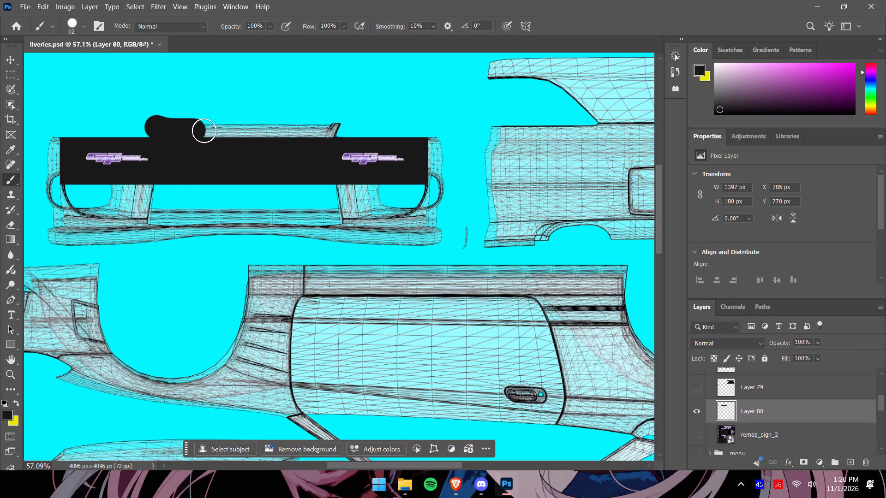
{"action": "left_click_drag", "start_coordinate": [204, 130], "coordinate": [334, 128]}
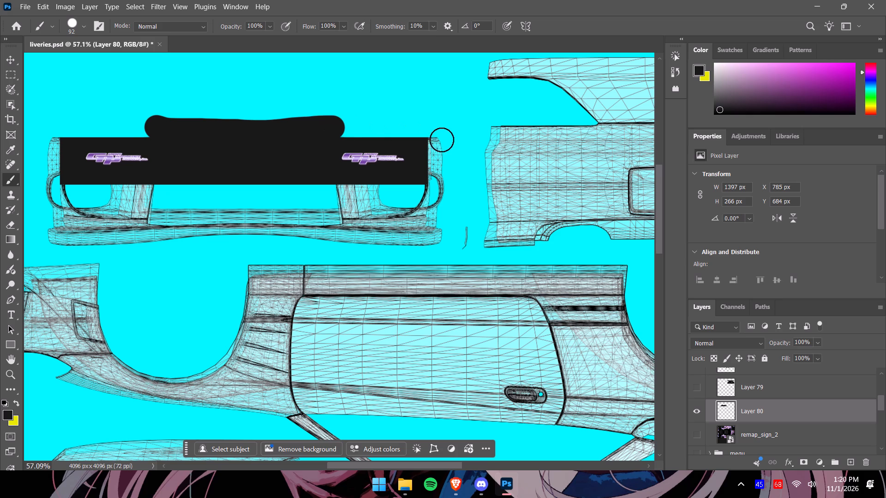
Brush the same dark colour over the bumper's two ends, headlight-side supports, lower lip and the small separate piece beside it.
{"action": "left_click_drag", "start_coordinate": [434, 140], "coordinate": [431, 221]}
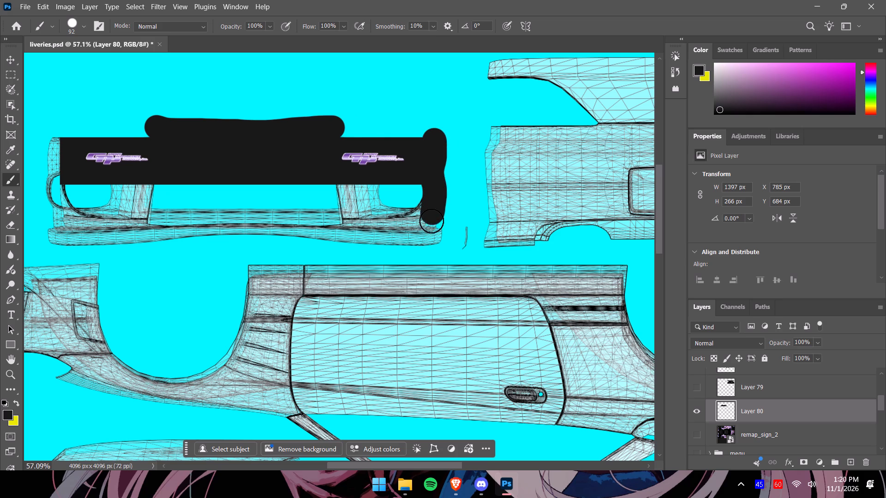
{"action": "left_click_drag", "start_coordinate": [431, 221], "coordinate": [377, 191]}
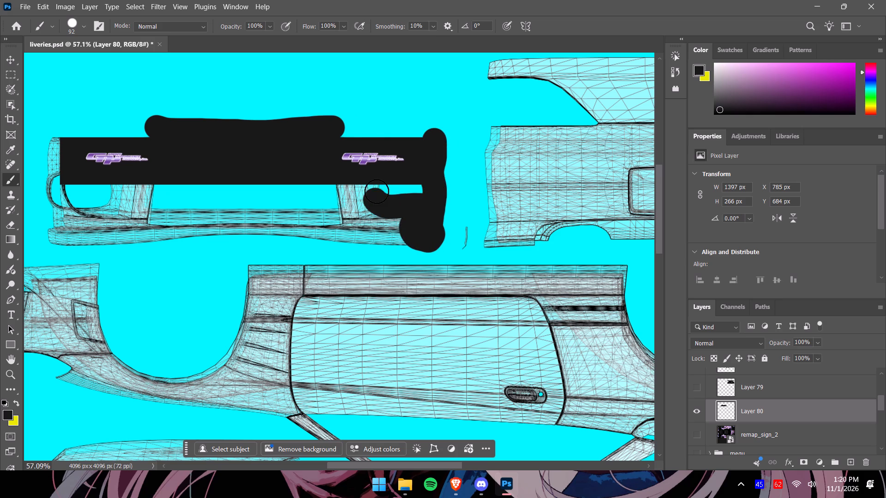
{"action": "left_click_drag", "start_coordinate": [377, 191], "coordinate": [344, 217]}
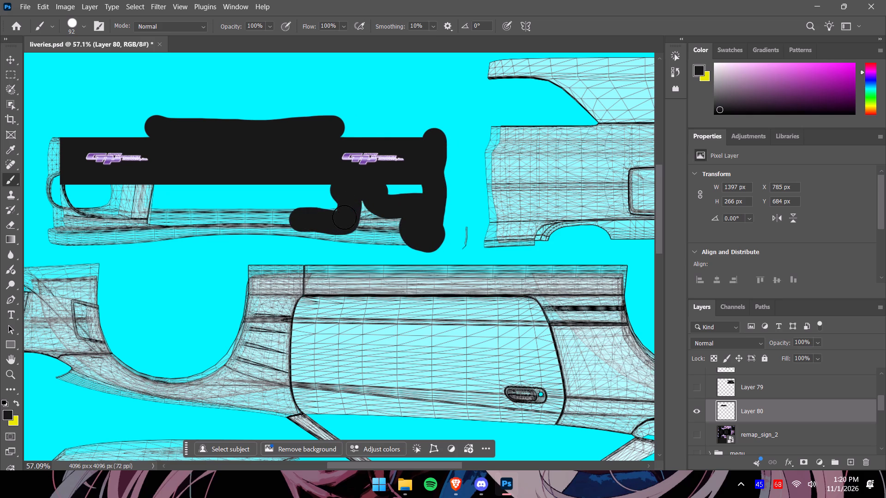
{"action": "left_click_drag", "start_coordinate": [344, 217], "coordinate": [350, 230]}
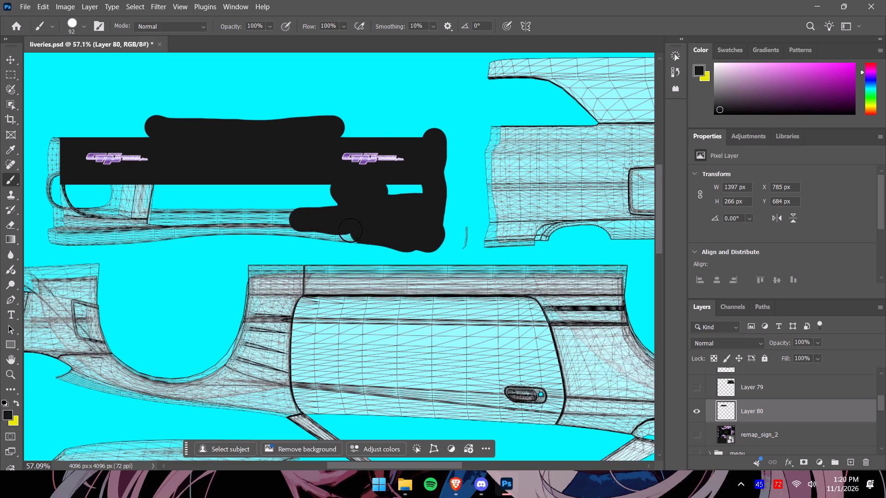
{"action": "left_click_drag", "start_coordinate": [350, 230], "coordinate": [70, 242]}
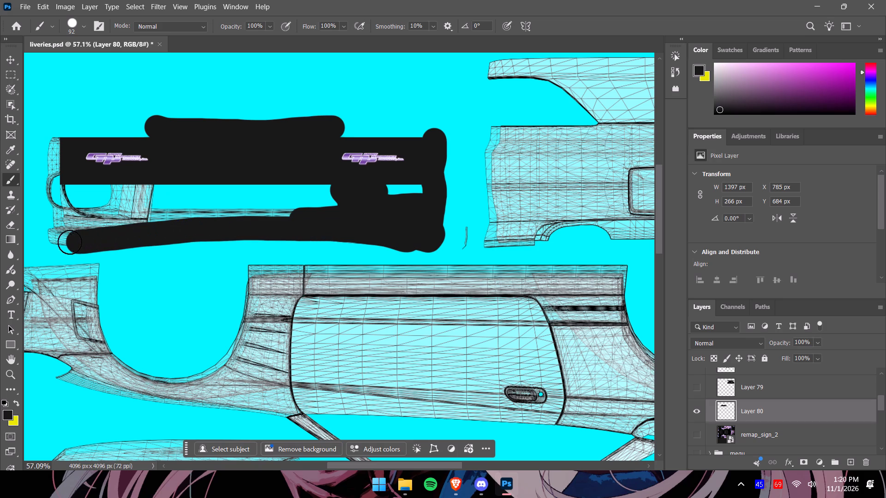
{"action": "left_click_drag", "start_coordinate": [70, 242], "coordinate": [56, 195]}
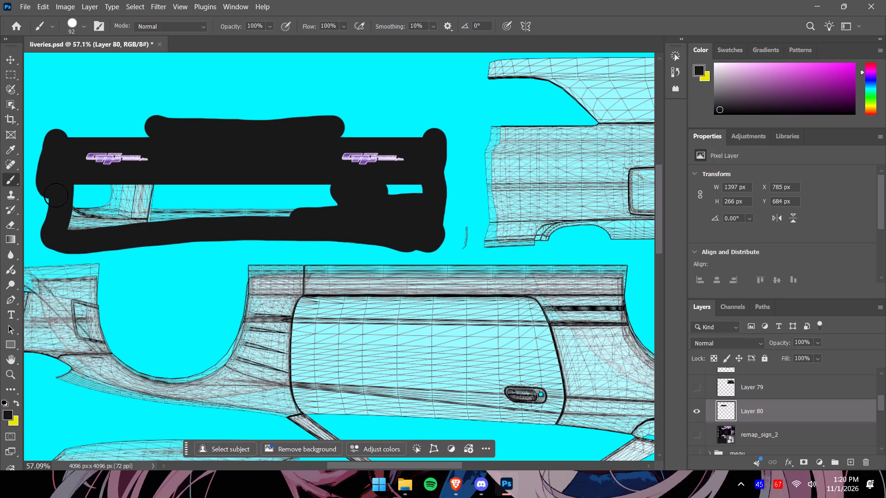
{"action": "left_click_drag", "start_coordinate": [56, 195], "coordinate": [84, 216]}
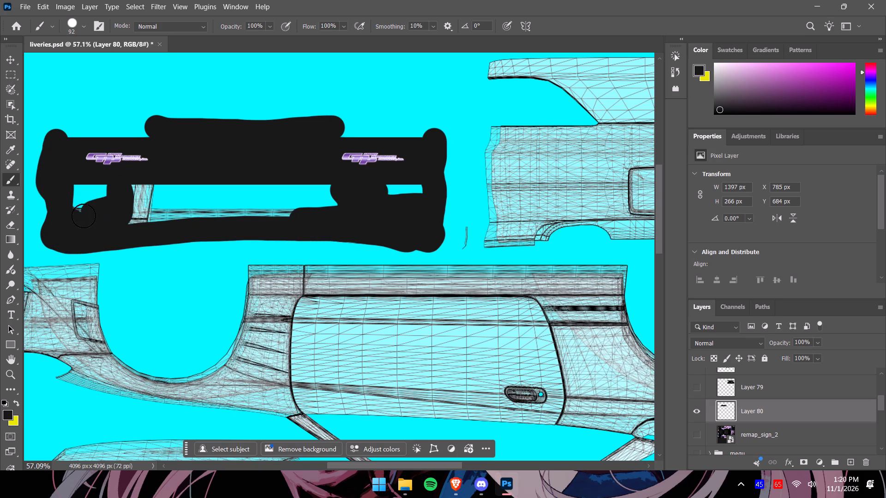
{"action": "left_click_drag", "start_coordinate": [84, 216], "coordinate": [207, 219]}
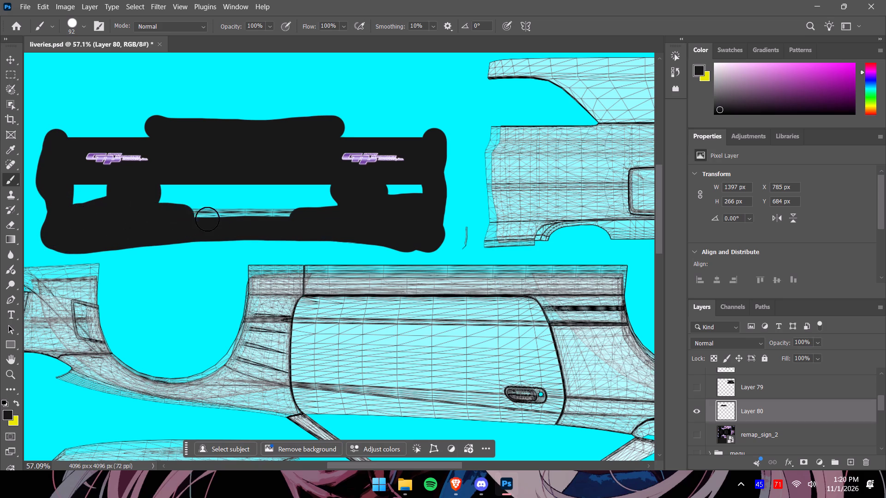
{"action": "left_click_drag", "start_coordinate": [207, 219], "coordinate": [425, 226]}
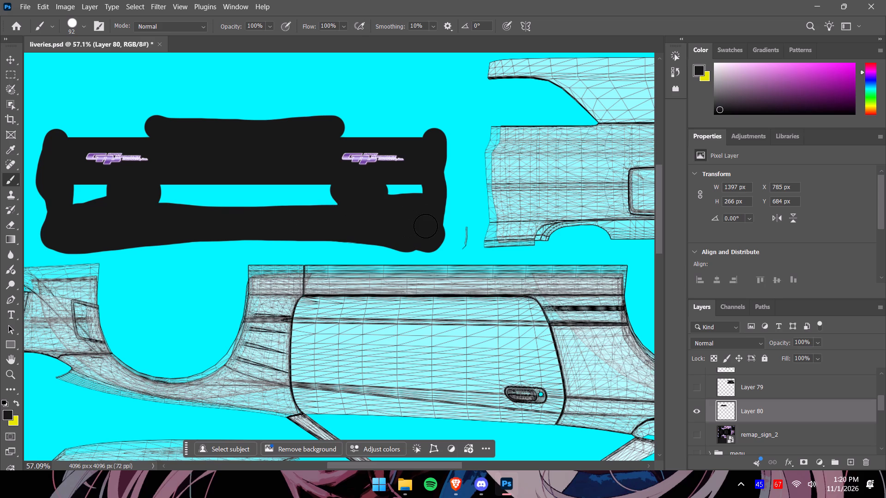
{"action": "left_click_drag", "start_coordinate": [425, 226], "coordinate": [425, 226]}
{"action": "left_click_drag", "start_coordinate": [465, 233], "coordinate": [464, 243]}
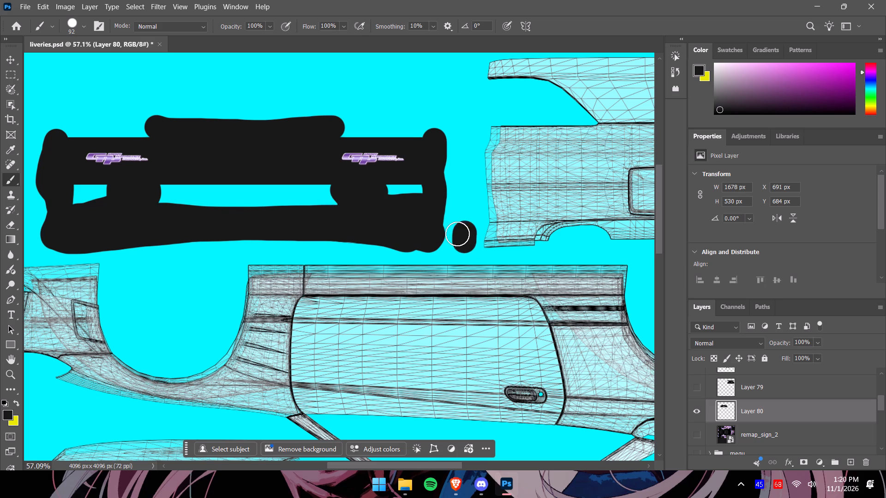
Hide Layer 80, then show and select the remap_sign_2 layer.
{"action": "scroll", "coordinate": [458, 215], "scroll_direction": "down", "scroll_amount": 7, "text": "alt"}
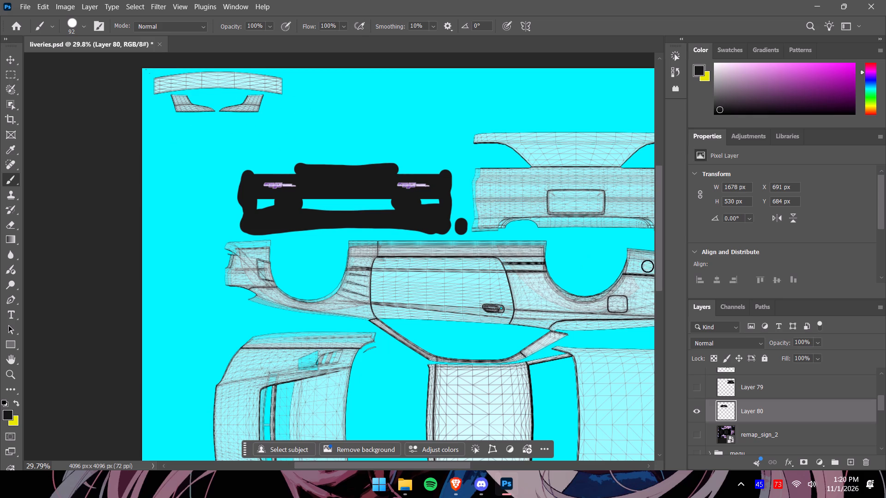
{"action": "left_click_drag", "start_coordinate": [662, 265], "coordinate": [659, 287]}
{"action": "scroll", "coordinate": [508, 266], "scroll_direction": "down", "scroll_amount": 5, "text": "alt"}
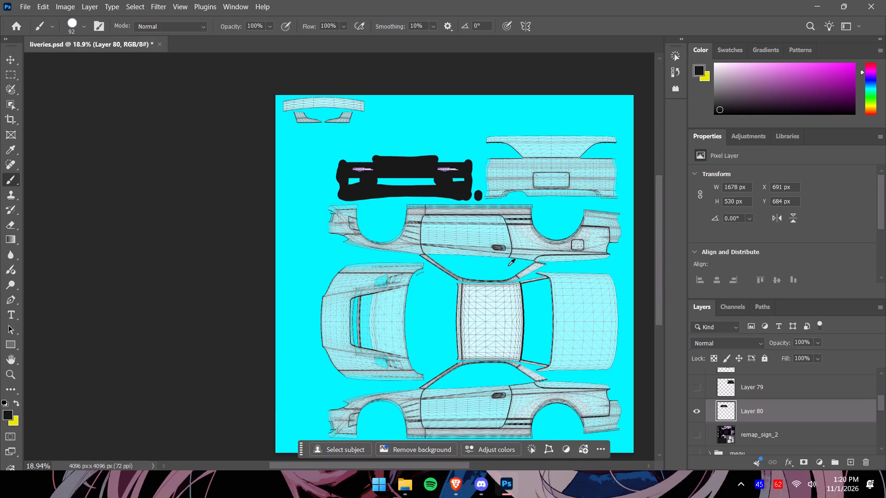
{"action": "left_click_drag", "start_coordinate": [659, 287], "coordinate": [661, 299]}
{"action": "scroll", "coordinate": [579, 270], "scroll_direction": "down", "scroll_amount": 2, "text": "alt"}
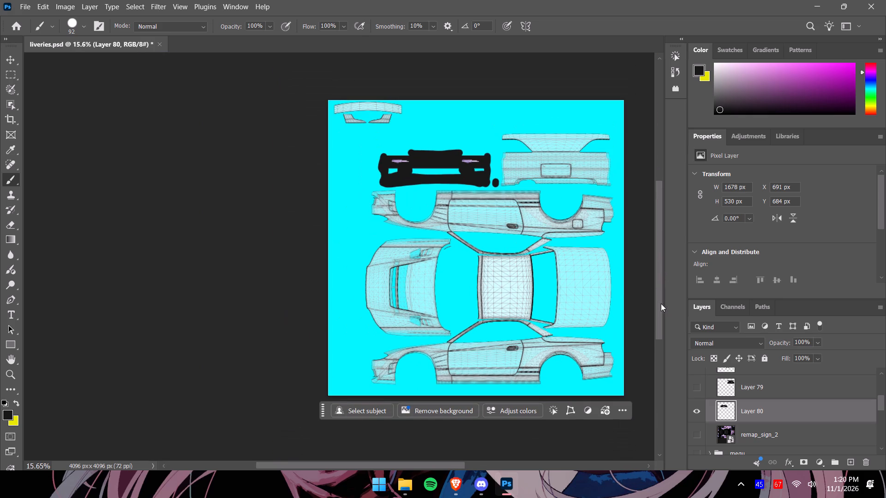
{"action": "left_click_drag", "start_coordinate": [384, 465], "coordinate": [429, 468]}
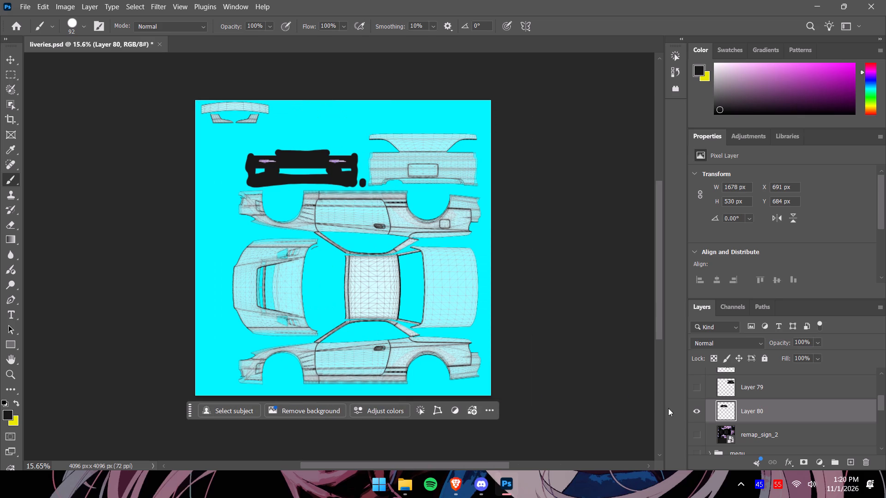
{"action": "left_click", "coordinate": [699, 409]}
{"action": "left_click", "coordinate": [700, 435]}
{"action": "left_click", "coordinate": [784, 432]}
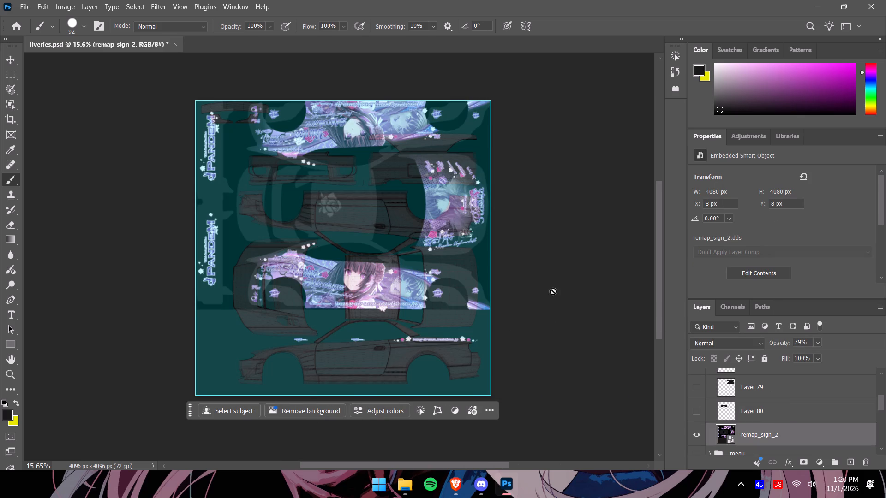
Copy the blue rose emblem near the upper wheel arch of remap_sign_2 onto a new layer, using a rectangular selection about 177 × 158 px.
{"action": "left_click_drag", "start_coordinate": [659, 251], "coordinate": [658, 249]}
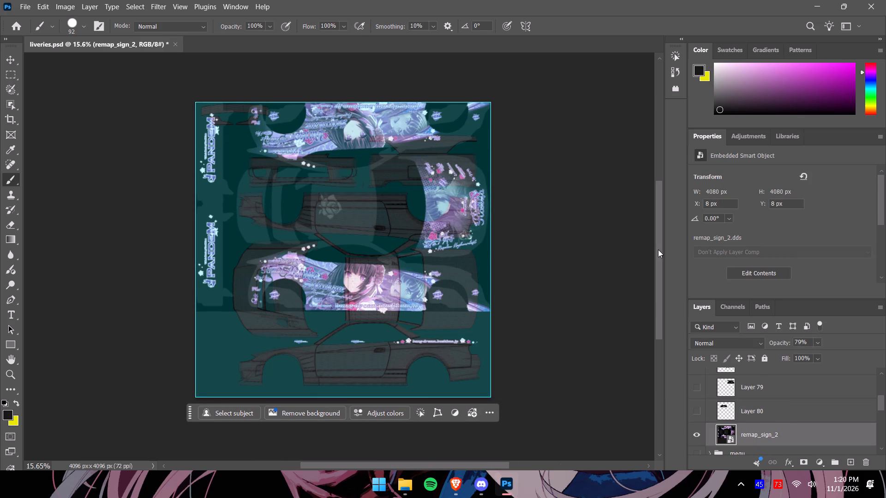
{"action": "left_click_drag", "start_coordinate": [658, 249], "coordinate": [657, 233]}
{"action": "scroll", "coordinate": [263, 130], "scroll_direction": "up", "scroll_amount": 12, "text": "alt"}
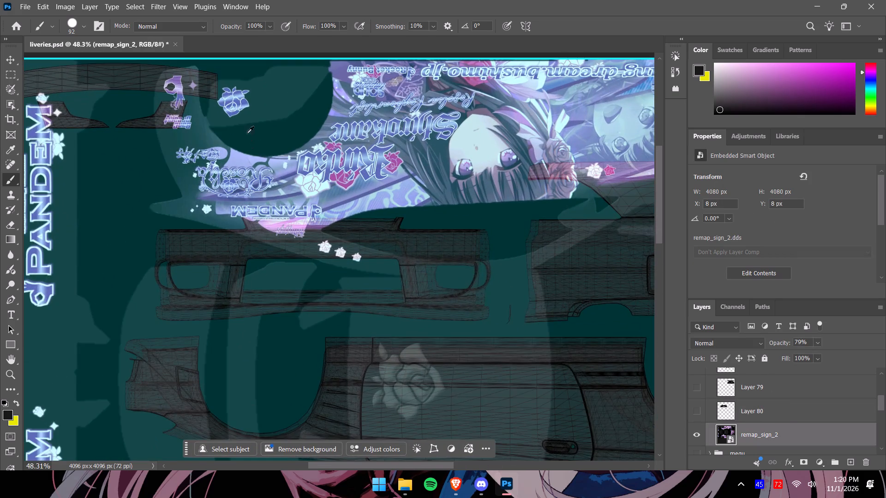
{"action": "scroll", "coordinate": [245, 125], "scroll_direction": "up", "scroll_amount": 2, "text": "alt"}
{"action": "left_click", "coordinate": [12, 69]}
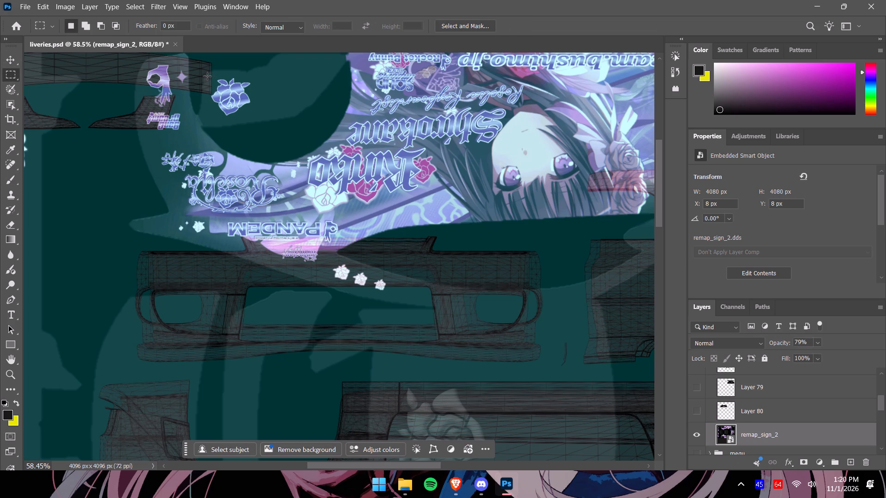
{"action": "left_click_drag", "start_coordinate": [207, 76], "coordinate": [256, 119]}
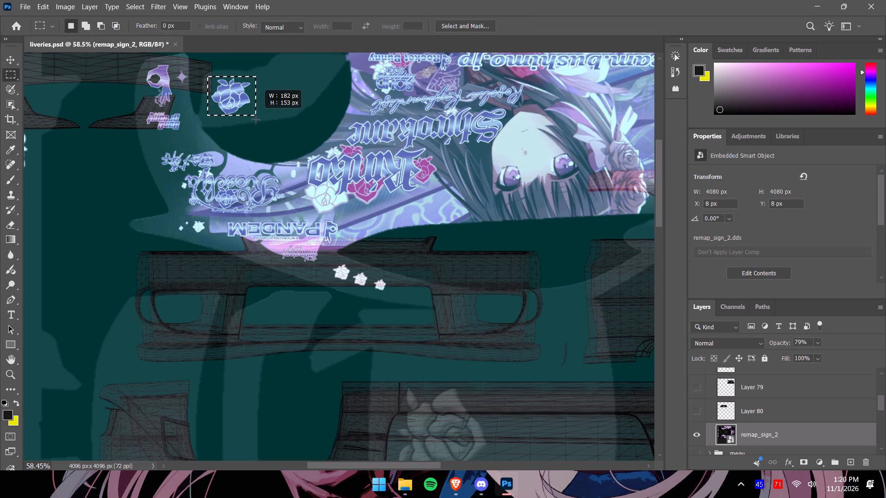
{"action": "left_click_drag", "start_coordinate": [256, 119], "coordinate": [253, 118]}
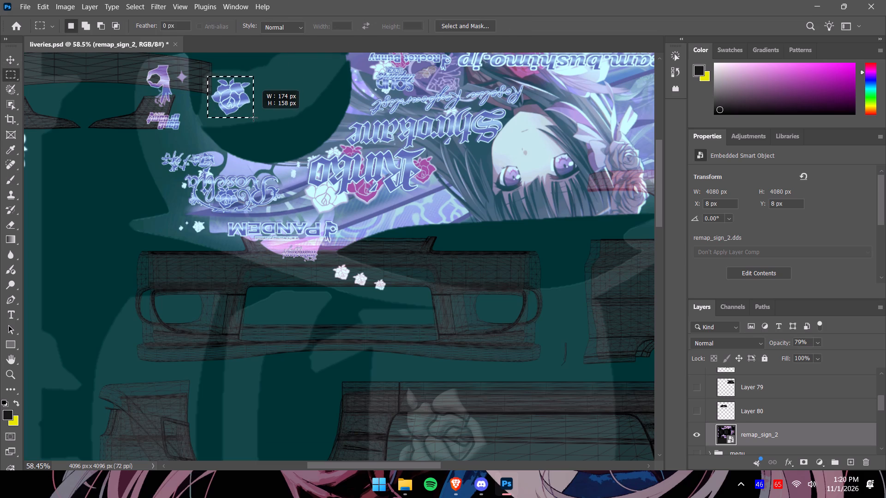
{"action": "left_click_drag", "start_coordinate": [253, 118], "coordinate": [254, 118]}
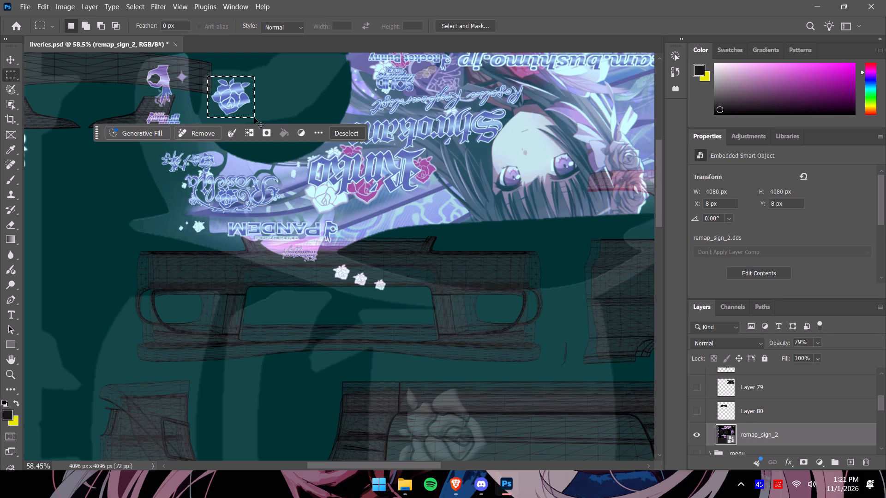
{"action": "key", "text": "ctrl+c"}
{"action": "key", "text": "ctrl+v"}
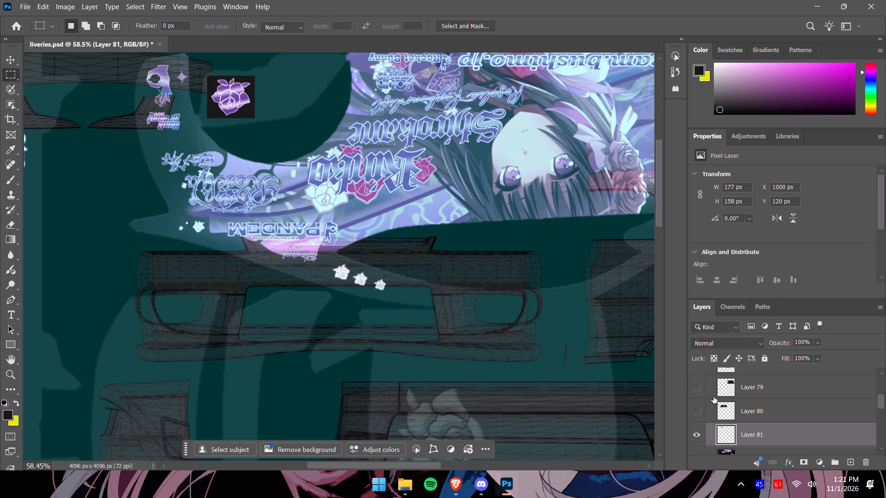
Hide the remap_sign_2 layer, leaving the pasted rose on Layer 81 over the wireframe.
{"action": "scroll", "coordinate": [718, 439], "scroll_direction": "down", "scroll_amount": 1}
{"action": "left_click", "coordinate": [699, 445]}
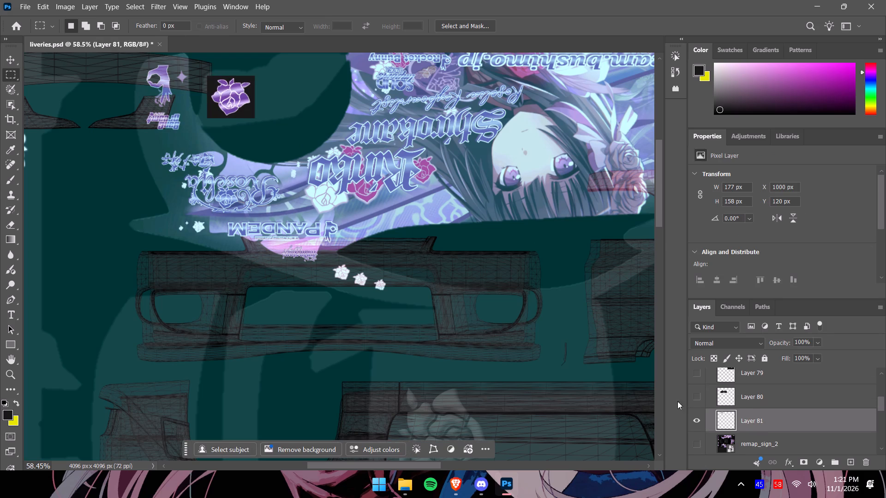
Move the rose emblem on Layer 81 onto the left of the two small mirrored pieces beneath the curved strip.
{"action": "scroll", "coordinate": [250, 102], "scroll_direction": "down", "scroll_amount": 3, "text": "alt"}
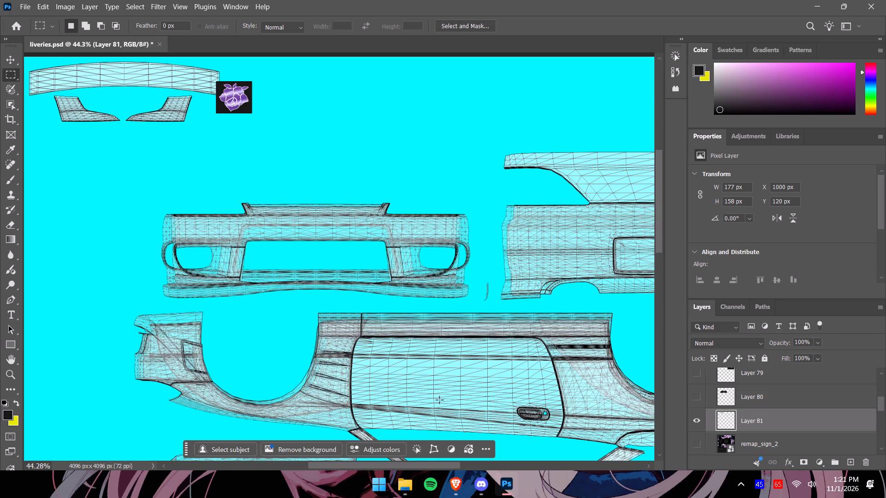
{"action": "left_click_drag", "start_coordinate": [363, 466], "coordinate": [342, 468]}
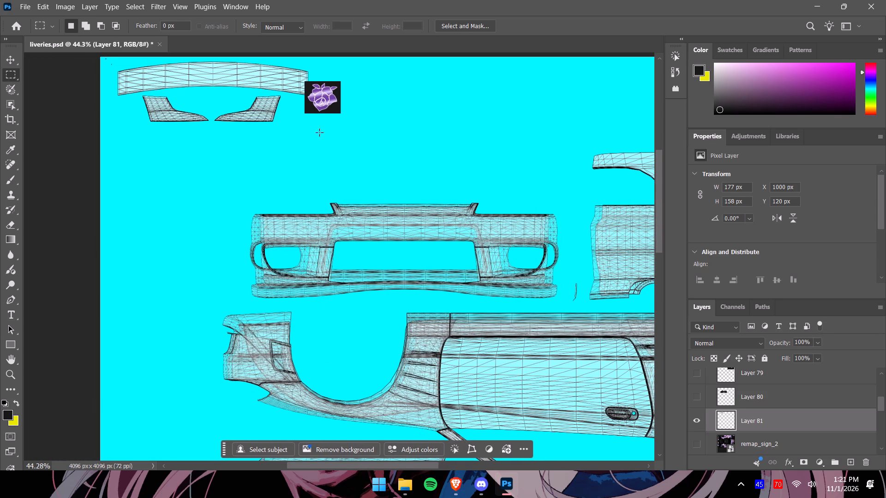
{"action": "left_click", "coordinate": [10, 57]}
{"action": "left_click_drag", "start_coordinate": [312, 97], "coordinate": [272, 99]}
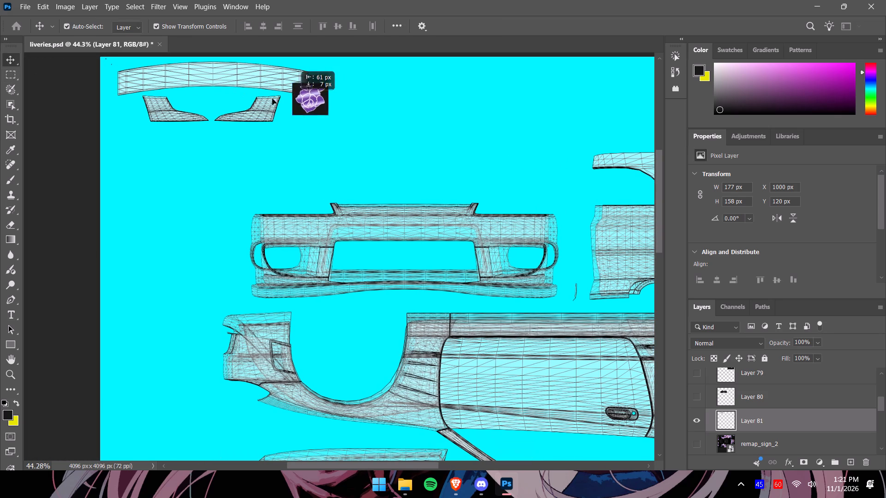
{"action": "left_click_drag", "start_coordinate": [272, 99], "coordinate": [153, 108]}
Lower the opacity of Layer 81 to 68%.
{"action": "scroll", "coordinate": [158, 99], "scroll_direction": "up", "scroll_amount": 6, "text": "alt"}
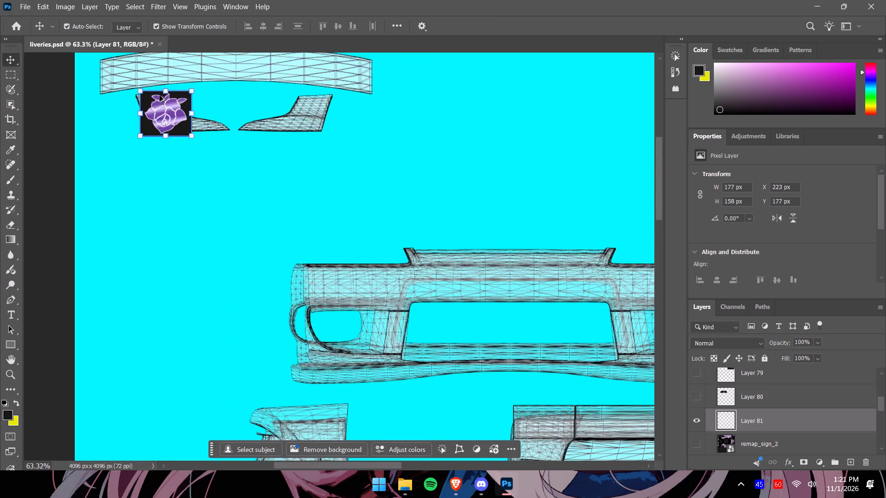
{"action": "scroll", "coordinate": [160, 95], "scroll_direction": "up", "scroll_amount": 11, "text": "alt"}
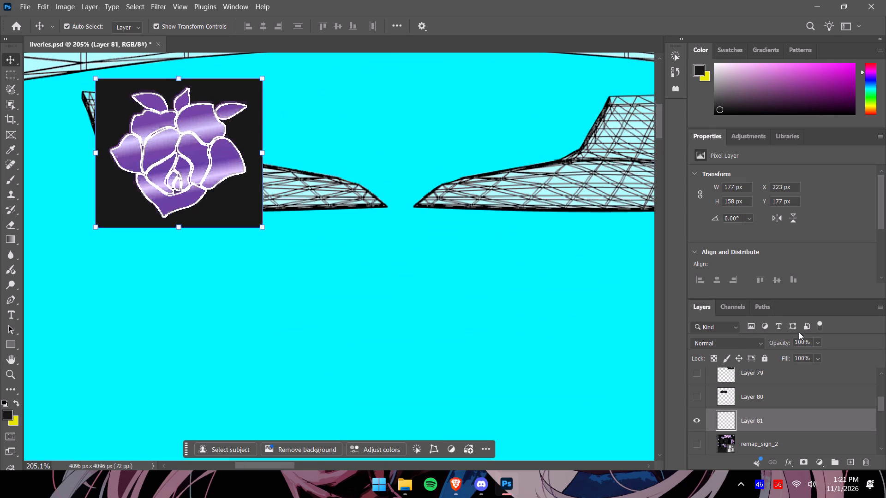
{"action": "left_click", "coordinate": [814, 345]}
{"action": "left_click_drag", "start_coordinate": [827, 355], "coordinate": [814, 357]}
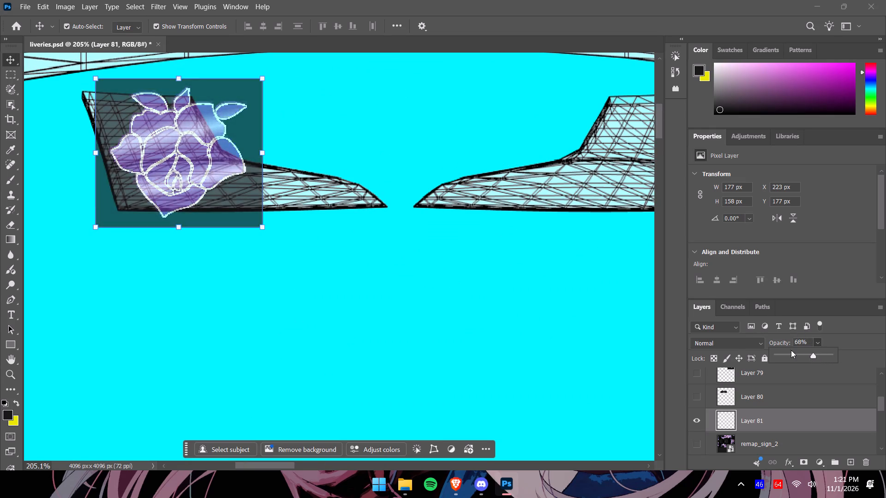
Scale the rose emblem to 109 × 109 px and place it over the wide outer part of the left small piece.
{"action": "left_click_drag", "start_coordinate": [182, 79], "coordinate": [180, 89]}
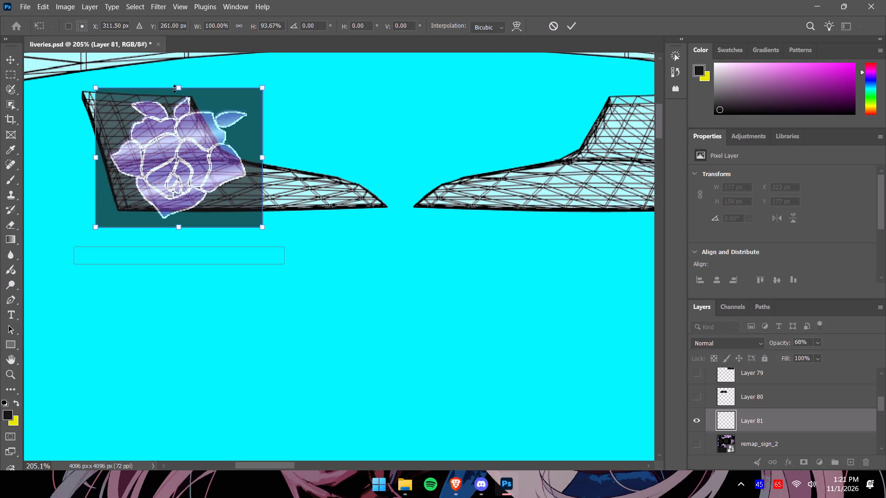
{"action": "left_click_drag", "start_coordinate": [178, 228], "coordinate": [182, 217]}
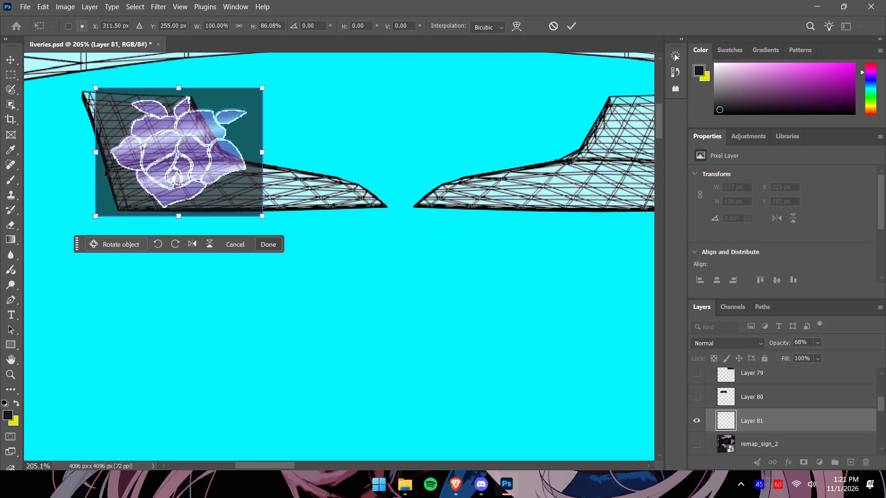
{"action": "left_click_drag", "start_coordinate": [97, 154], "coordinate": [130, 152]}
{"action": "left_click_drag", "start_coordinate": [261, 152], "coordinate": [249, 150]}
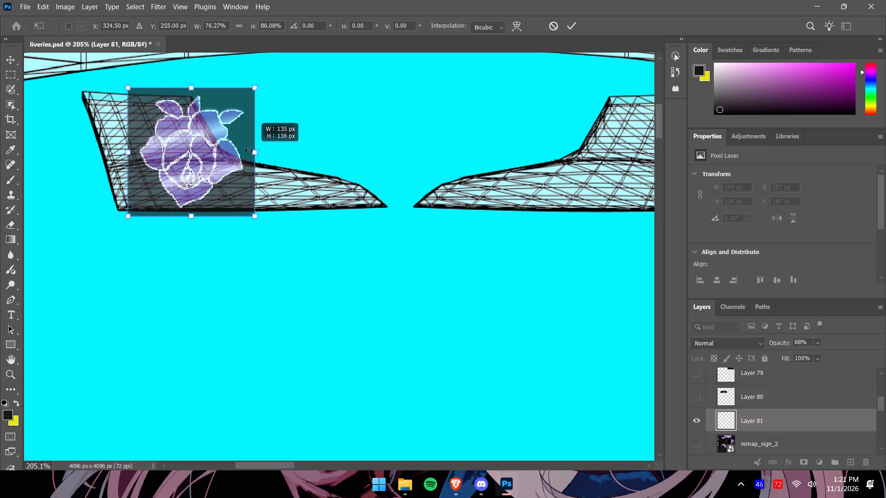
{"action": "left_click_drag", "start_coordinate": [249, 150], "coordinate": [237, 149]}
{"action": "left_click_drag", "start_coordinate": [239, 89], "coordinate": [226, 115]}
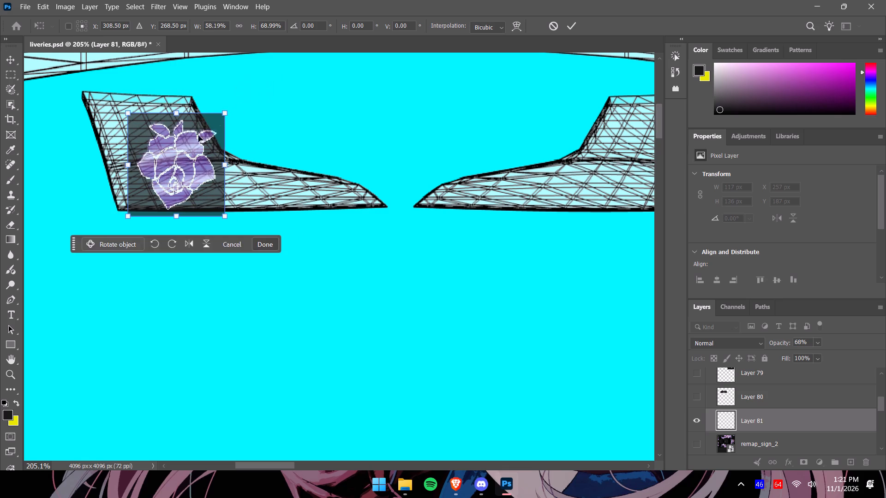
{"action": "left_click_drag", "start_coordinate": [160, 172], "coordinate": [141, 160]}
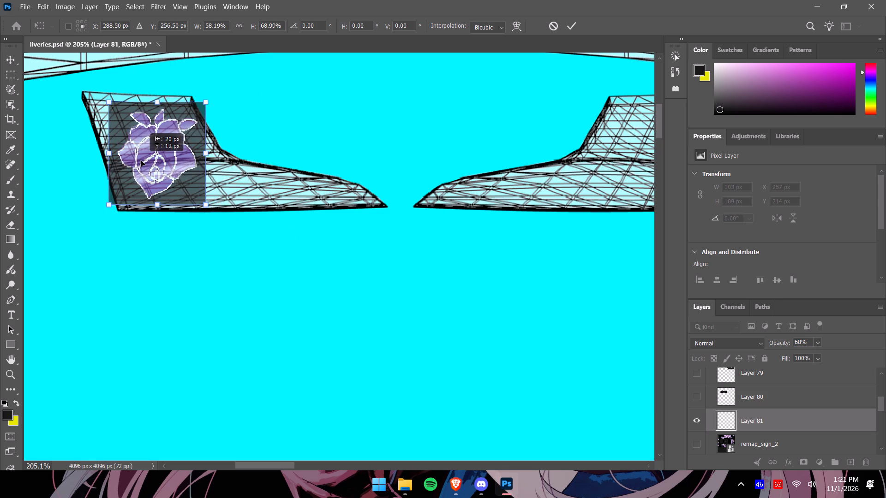
{"action": "left_click_drag", "start_coordinate": [141, 160], "coordinate": [139, 160]}
{"action": "left_click", "coordinate": [106, 153]}
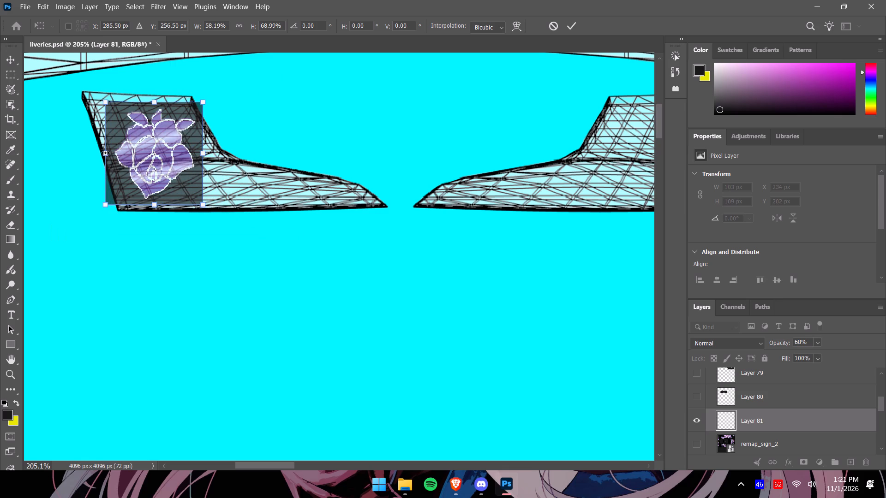
{"action": "left_click", "coordinate": [204, 155]}
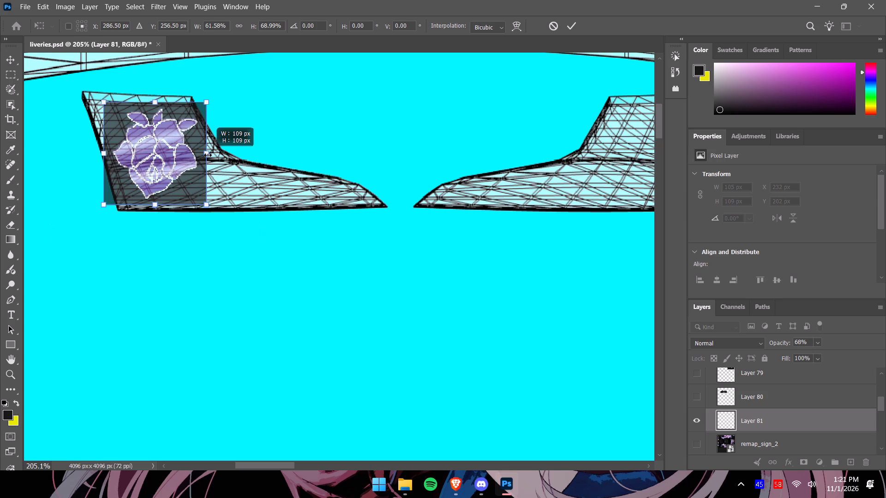
{"action": "left_click_drag", "start_coordinate": [162, 149], "coordinate": [157, 149]}
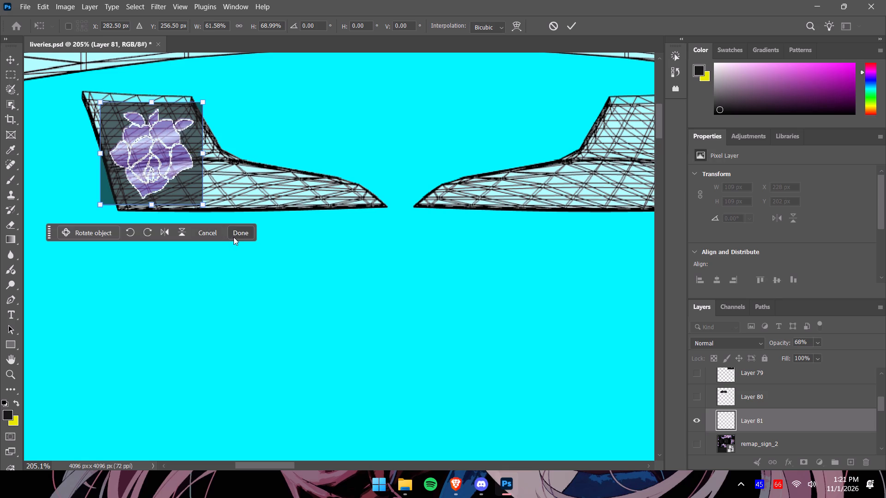
{"action": "left_click", "coordinate": [234, 237]}
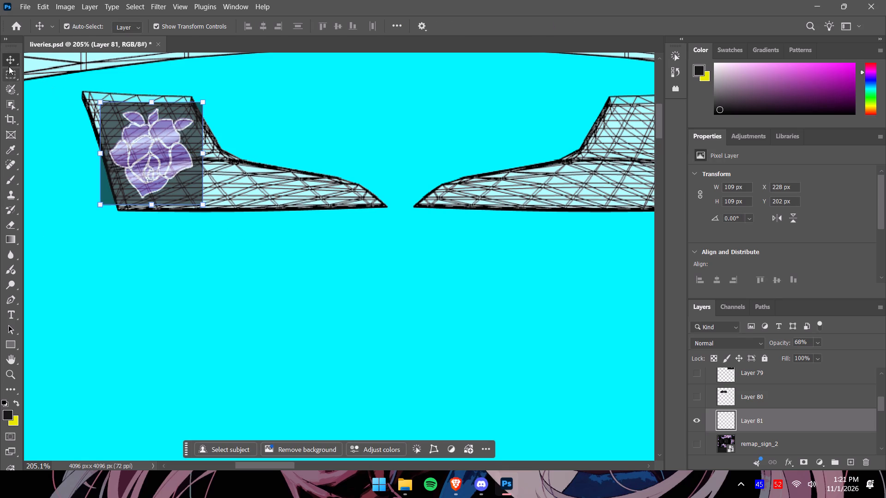
Duplicate the resized rose emblem onto a new layer by copying a rectangular selection around it.
{"action": "left_click", "coordinate": [10, 71]}
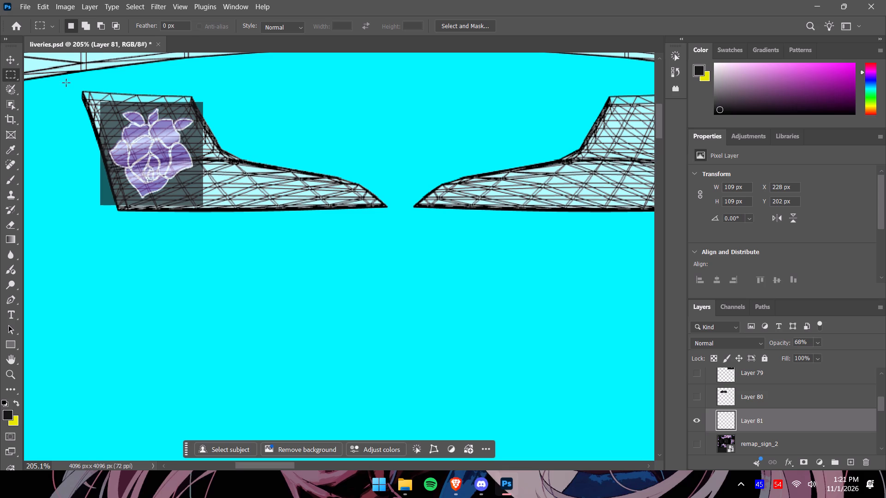
{"action": "left_click_drag", "start_coordinate": [66, 83], "coordinate": [233, 232]}
{"action": "key", "text": "ctrl+c"}
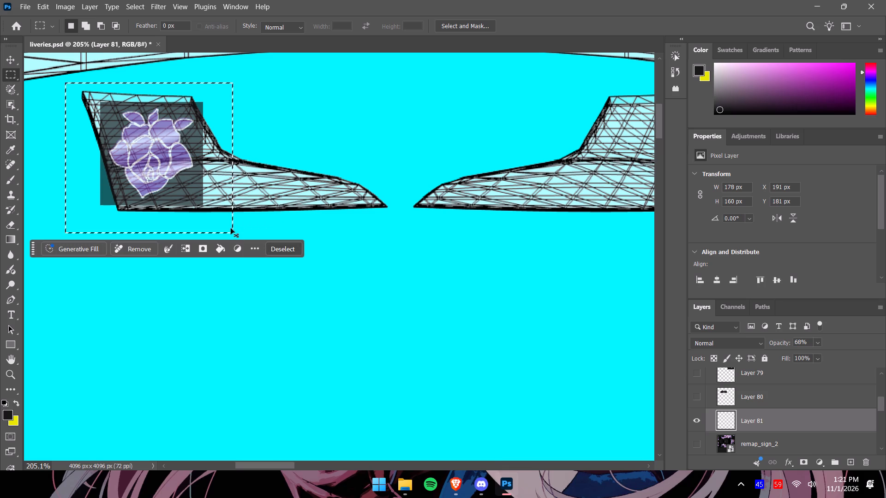
{"action": "key", "text": "ctrl+v"}
Move the duplicate rose on Layer 82 onto the wide outer part of the right small mirrored piece.
{"action": "left_click", "coordinate": [13, 61]}
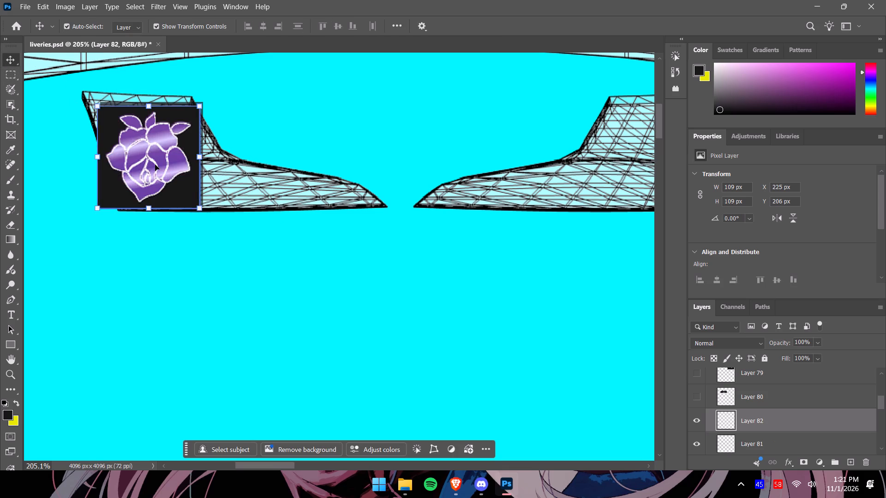
{"action": "left_click_drag", "start_coordinate": [155, 165], "coordinate": [502, 207]}
{"action": "left_click_drag", "start_coordinate": [290, 463], "coordinate": [336, 459]}
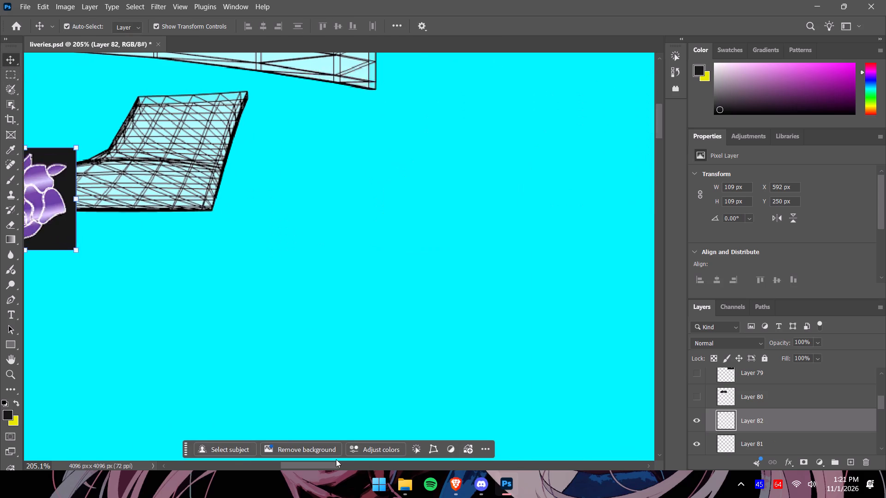
{"action": "left_click_drag", "start_coordinate": [336, 459], "coordinate": [337, 459]}
{"action": "left_click_drag", "start_coordinate": [304, 462], "coordinate": [281, 468]}
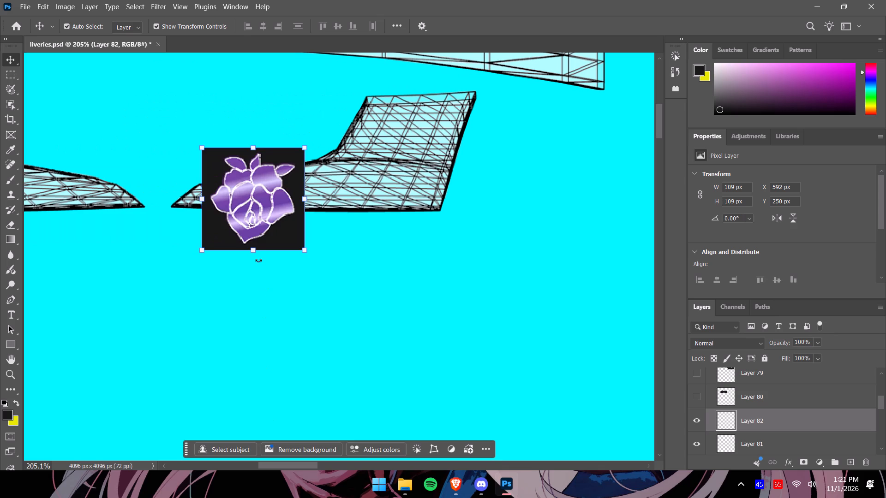
{"action": "left_click_drag", "start_coordinate": [252, 194], "coordinate": [398, 154]}
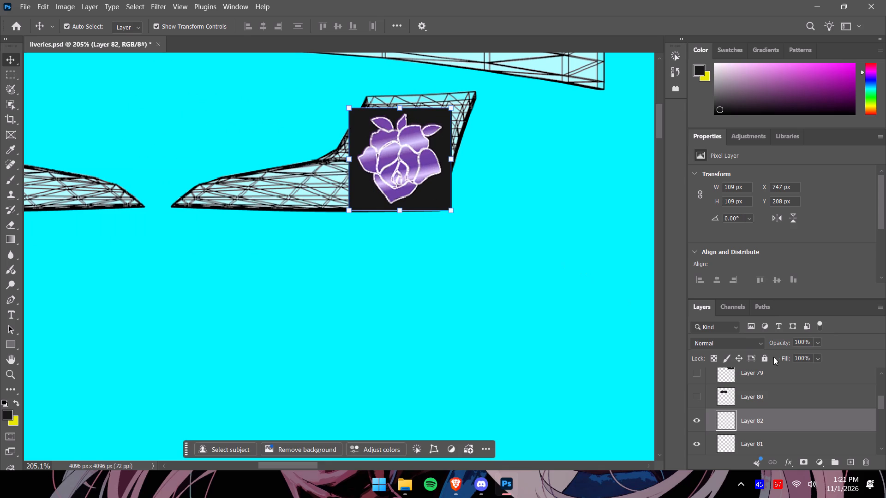
Lower the opacity of Layer 82 to 84%.
{"action": "left_click", "coordinate": [818, 345]}
{"action": "left_click_drag", "start_coordinate": [826, 356], "coordinate": [821, 356]}
Move the rose on Layer 82 to X 744 px, Y 202 px, level with the rose on the left small piece.
{"action": "left_click_drag", "start_coordinate": [309, 466], "coordinate": [295, 464]}
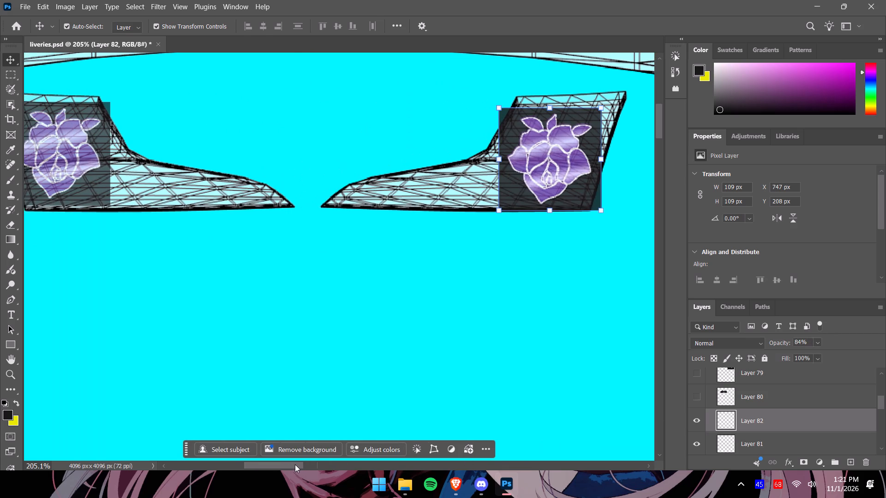
{"action": "left_click_drag", "start_coordinate": [295, 464], "coordinate": [295, 464]}
{"action": "left_click_drag", "start_coordinate": [550, 162], "coordinate": [549, 153]}
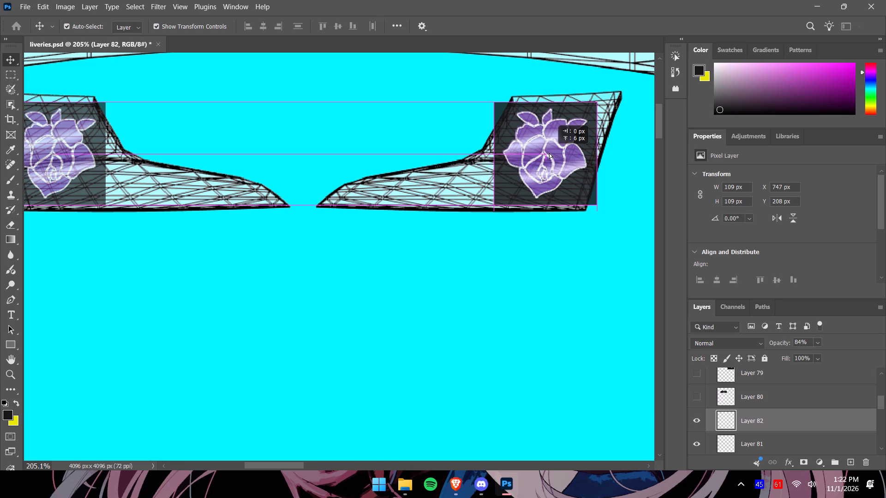
{"action": "left_click_drag", "start_coordinate": [549, 153], "coordinate": [544, 152]}
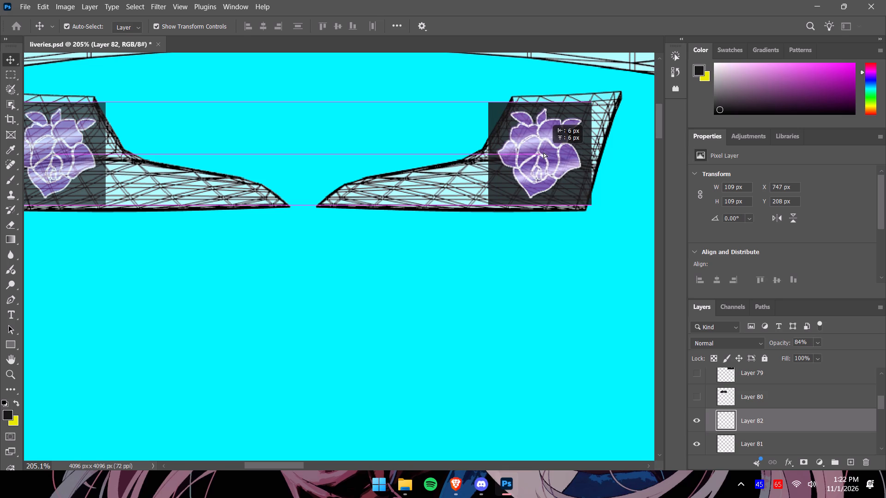
{"action": "left_click_drag", "start_coordinate": [544, 152], "coordinate": [545, 152]}
{"action": "left_click_drag", "start_coordinate": [545, 152], "coordinate": [547, 152]}
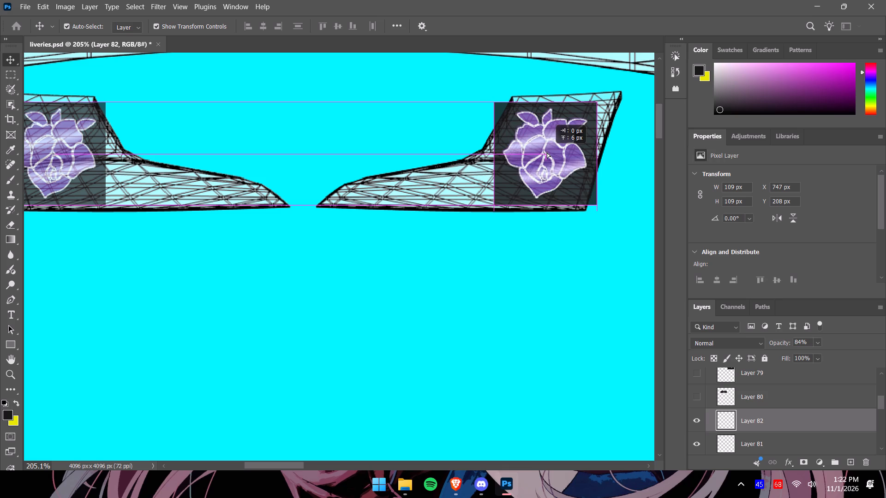
{"action": "left_click_drag", "start_coordinate": [547, 152], "coordinate": [546, 152]}
{"action": "scroll", "coordinate": [546, 151], "scroll_direction": "up", "scroll_amount": 9, "text": "alt"}
{"action": "left_click_drag", "start_coordinate": [539, 148], "coordinate": [537, 148]}
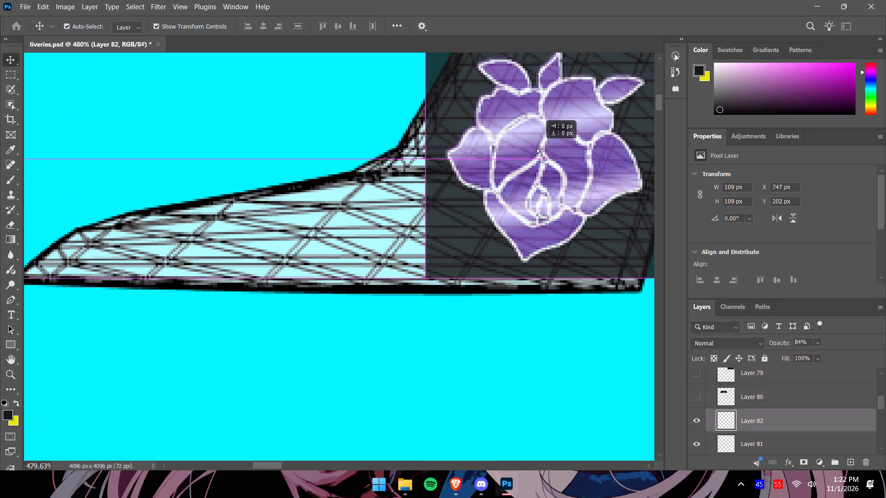
{"action": "left_click_drag", "start_coordinate": [537, 148], "coordinate": [534, 148]}
{"action": "scroll", "coordinate": [534, 148], "scroll_direction": "down", "scroll_amount": 5, "text": "alt"}
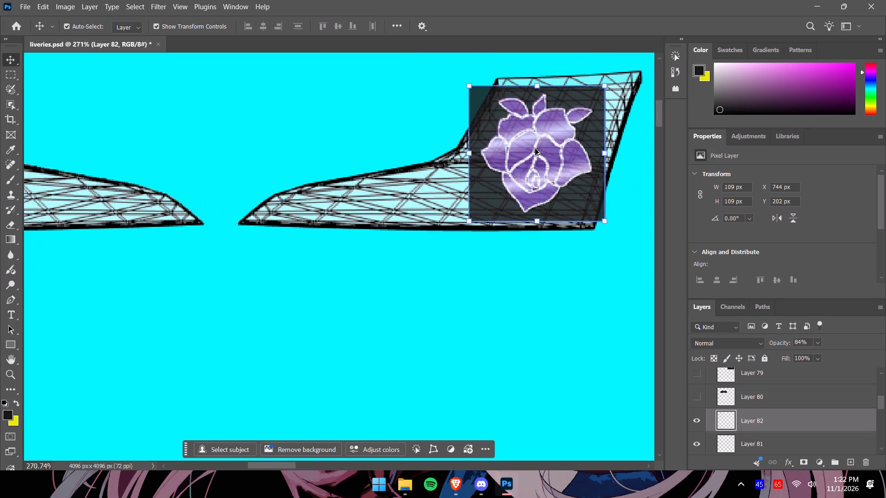
{"action": "scroll", "coordinate": [535, 149], "scroll_direction": "down", "scroll_amount": 7, "text": "alt"}
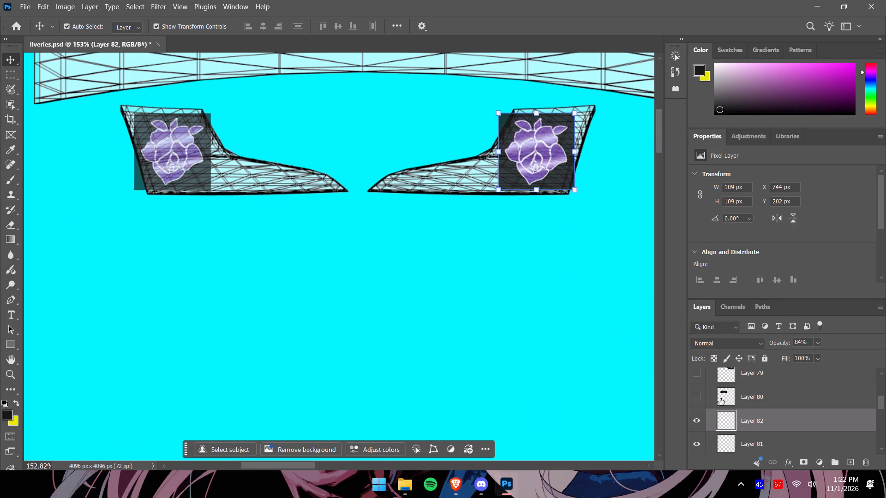
Set the opacity of Layer 82 to 100%.
{"action": "left_click", "coordinate": [818, 347]}
{"action": "left_click_drag", "start_coordinate": [829, 355], "coordinate": [864, 361]}
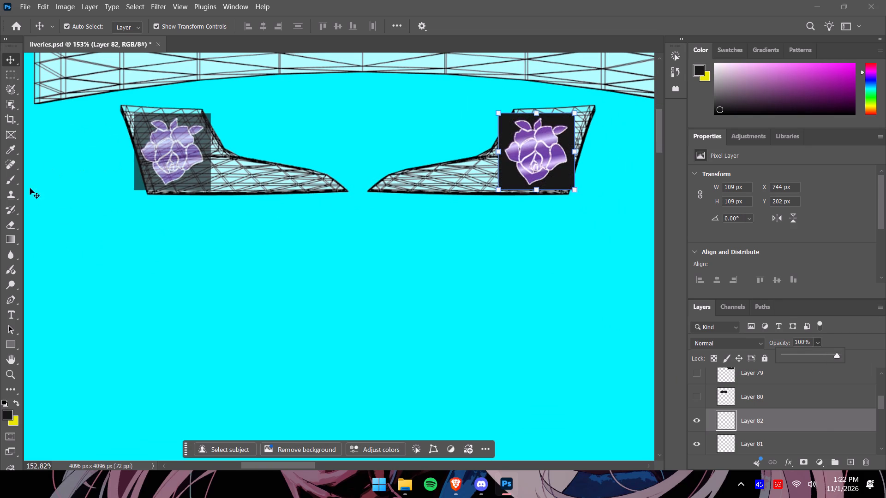
Paint the right small piece's narrow inner part on Layer 82 with a 36 px Hard Round brush in the rose background's dark colour.
{"action": "left_click", "coordinate": [13, 183]}
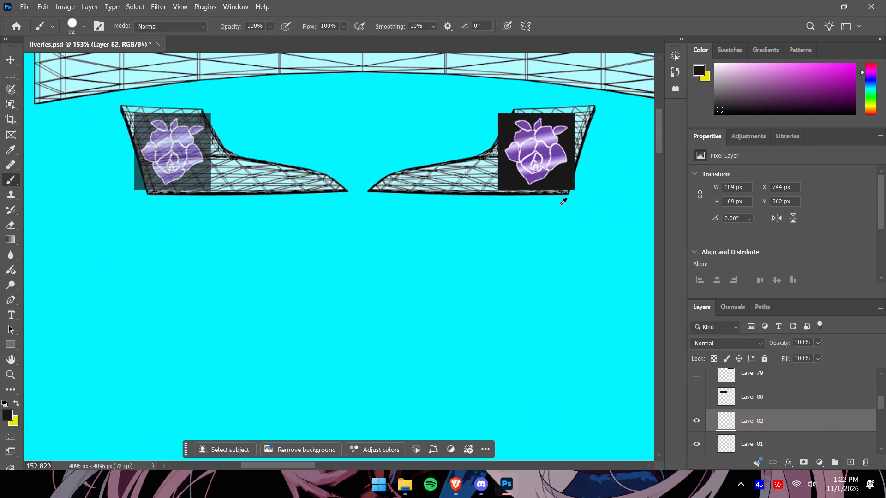
{"action": "left_click", "coordinate": [510, 179], "text": "alt"}
{"action": "scroll", "coordinate": [475, 157], "scroll_direction": "up", "scroll_amount": 6, "text": "alt"}
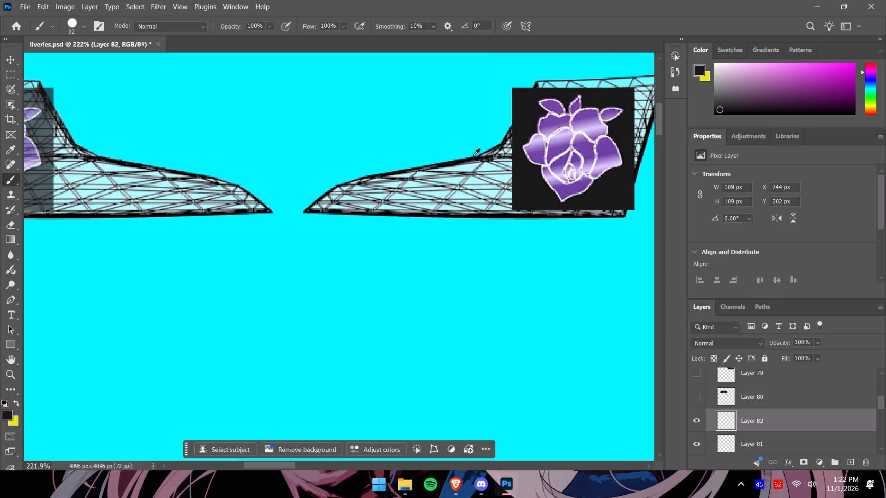
{"action": "scroll", "coordinate": [473, 155], "scroll_direction": "up", "scroll_amount": 2, "text": "alt"}
{"action": "left_click", "coordinate": [86, 24]}
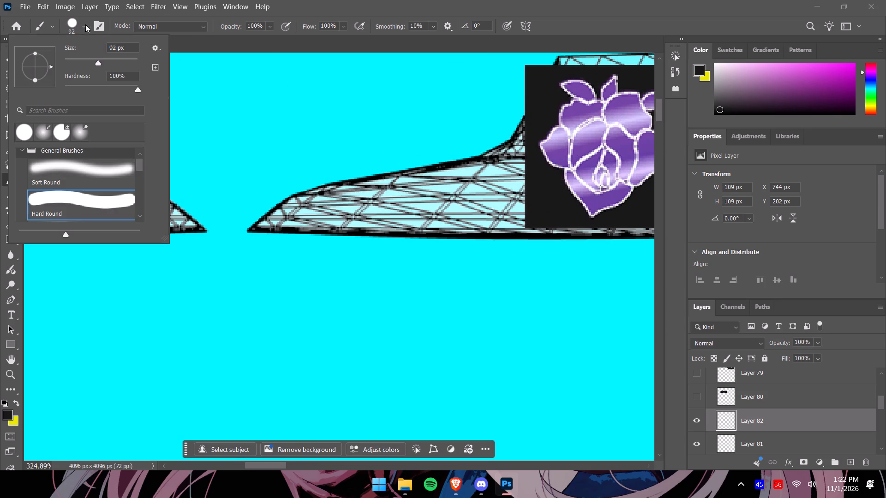
{"action": "left_click_drag", "start_coordinate": [100, 61], "coordinate": [78, 59]}
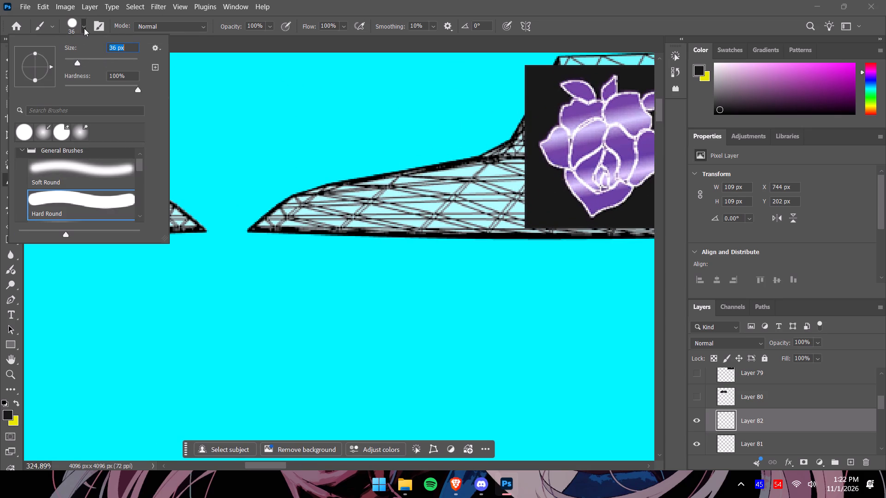
{"action": "left_click", "coordinate": [84, 28]}
{"action": "left_click_drag", "start_coordinate": [504, 130], "coordinate": [504, 172]}
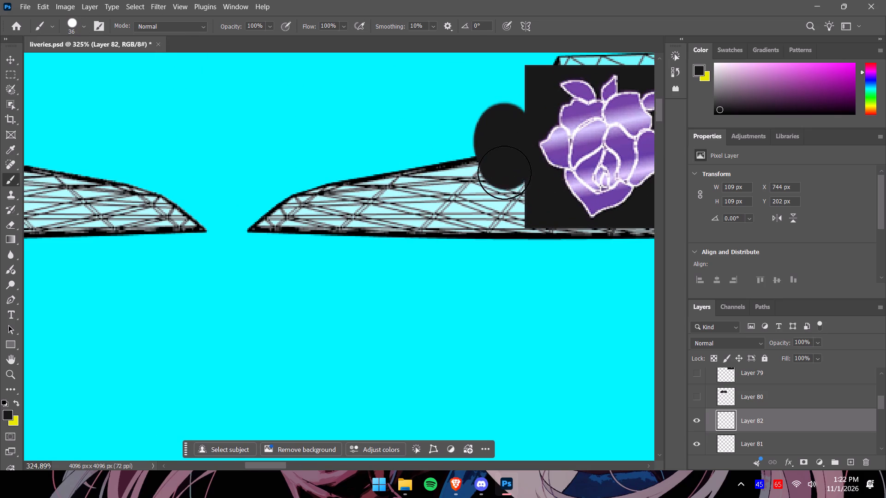
{"action": "left_click_drag", "start_coordinate": [504, 172], "coordinate": [477, 218]}
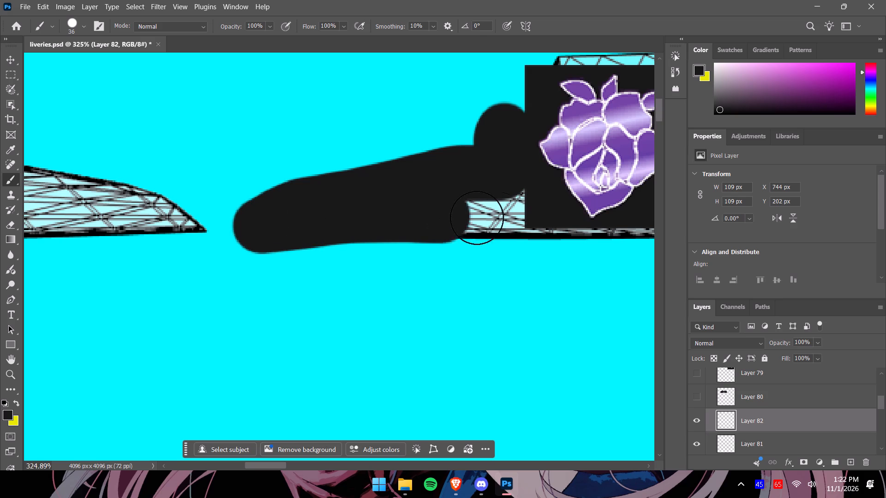
{"action": "left_click_drag", "start_coordinate": [477, 218], "coordinate": [558, 239]}
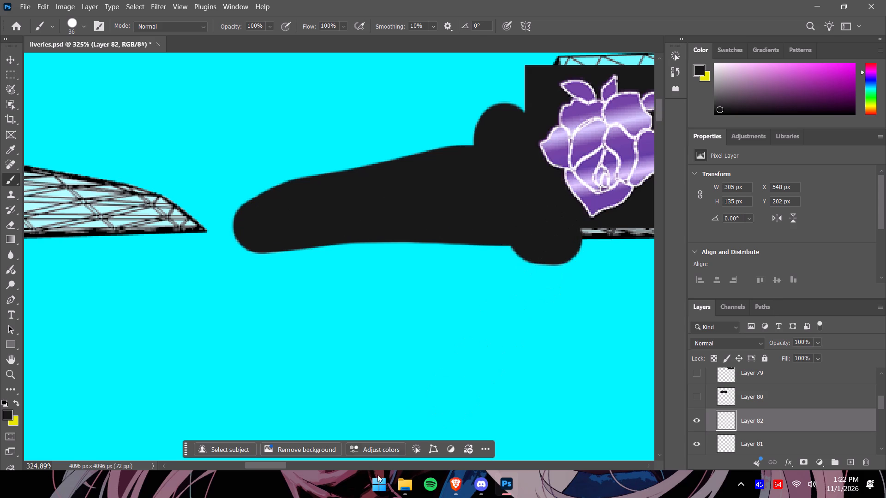
Paint the same dark colour below, along the outer edge and above the rose to cover the right small piece's remaining wireframe.
{"action": "left_click_drag", "start_coordinate": [263, 465], "coordinate": [290, 461]}
{"action": "left_click_drag", "start_coordinate": [169, 247], "coordinate": [184, 247]}
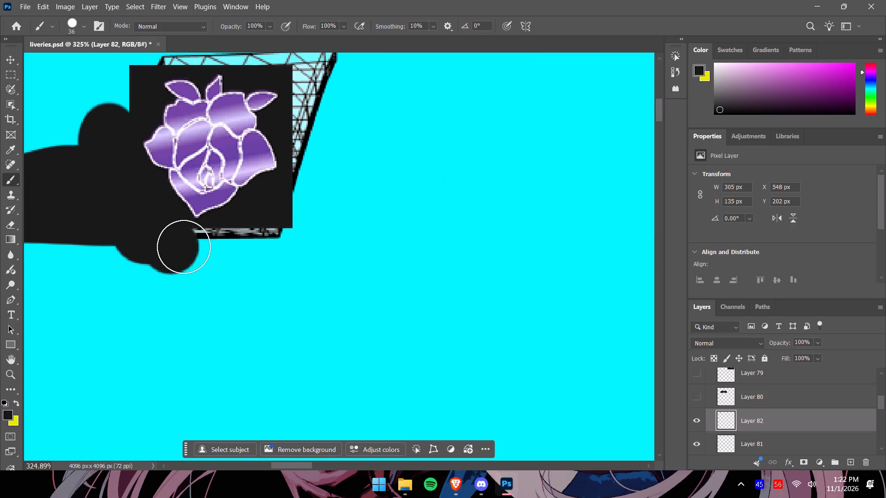
{"action": "left_click_drag", "start_coordinate": [184, 247], "coordinate": [314, 163]}
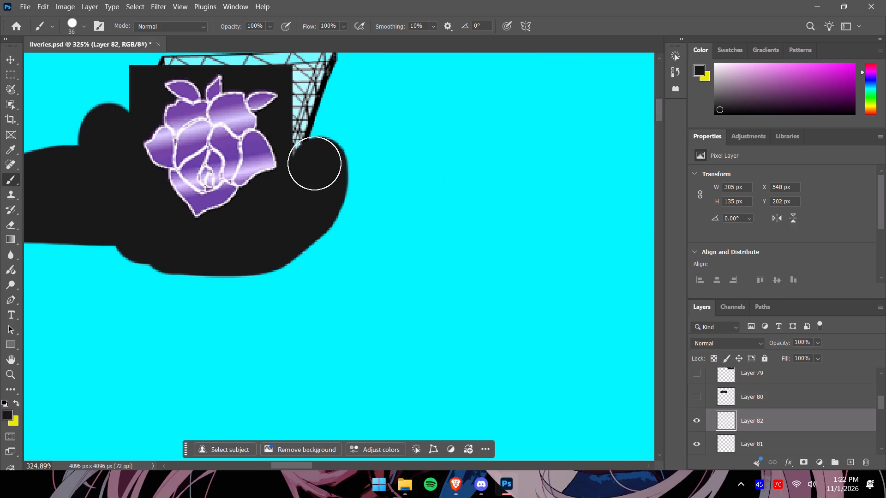
{"action": "left_click_drag", "start_coordinate": [314, 163], "coordinate": [319, 106]}
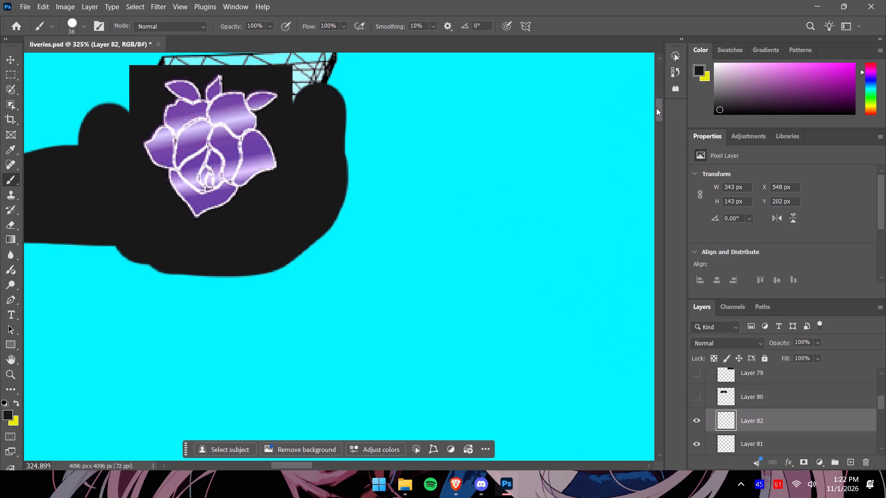
{"action": "left_click", "coordinate": [656, 108]}
{"action": "left_click_drag", "start_coordinate": [316, 184], "coordinate": [325, 142]}
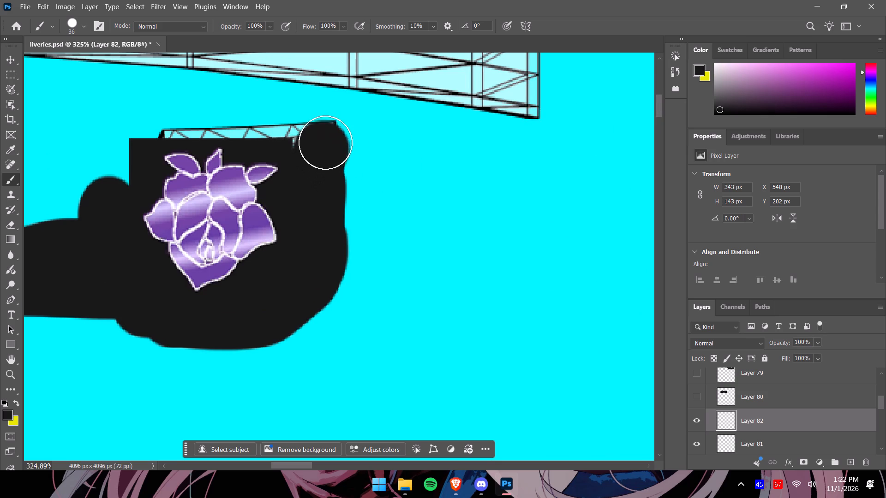
{"action": "left_click_drag", "start_coordinate": [325, 142], "coordinate": [243, 118]}
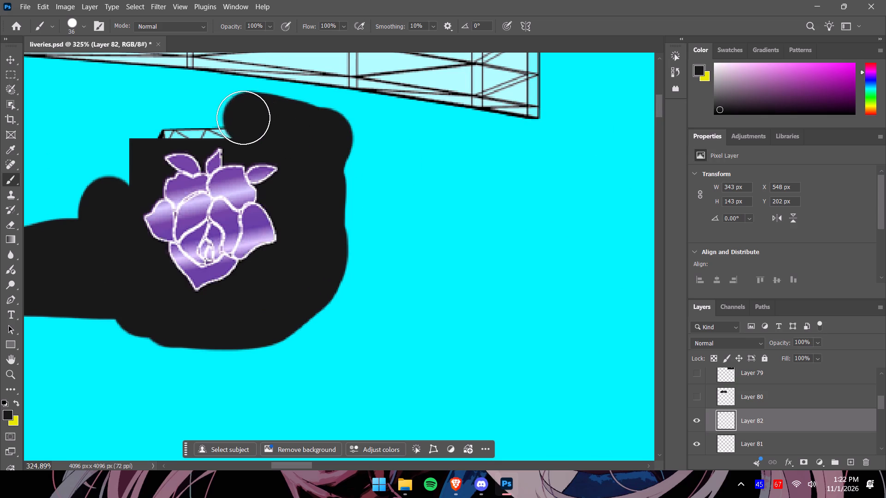
{"action": "left_click_drag", "start_coordinate": [243, 118], "coordinate": [157, 119]}
{"action": "scroll", "coordinate": [156, 120], "scroll_direction": "down", "scroll_amount": 4, "text": "alt"}
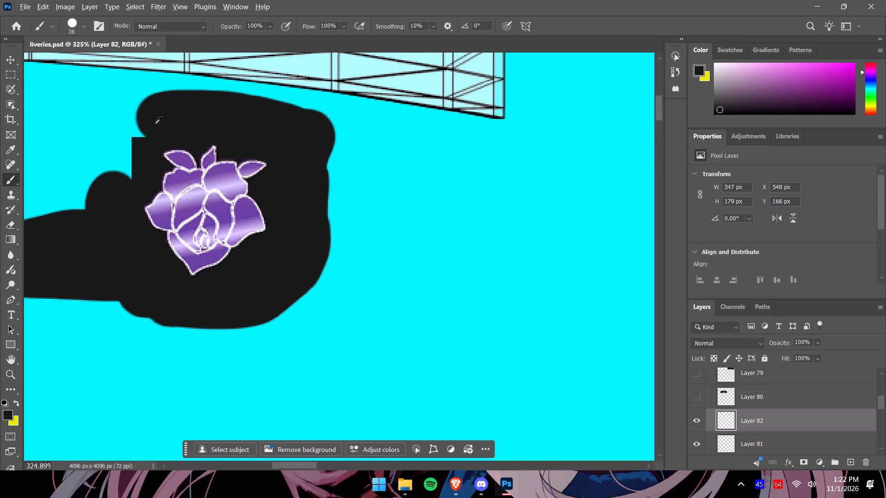
Set the opacity of Layer 81, the left small piece's rose, to 100%.
{"action": "left_click_drag", "start_coordinate": [300, 468], "coordinate": [296, 466]}
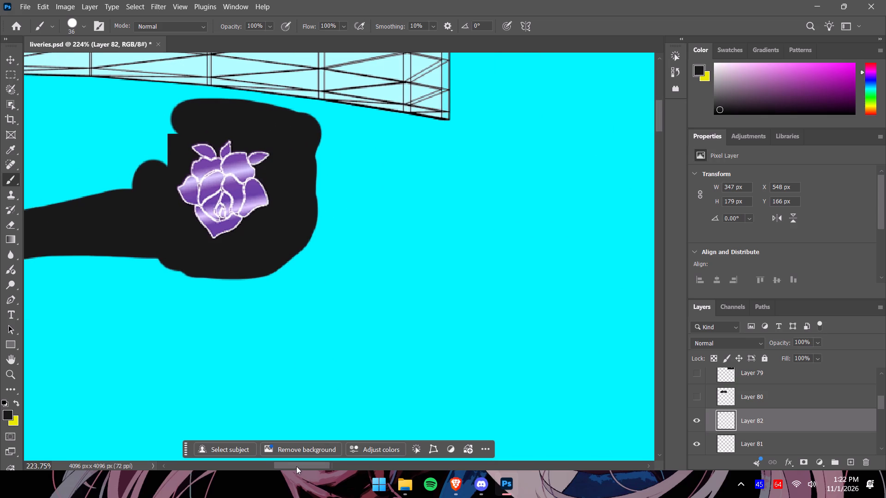
{"action": "left_click_drag", "start_coordinate": [296, 466], "coordinate": [242, 457]}
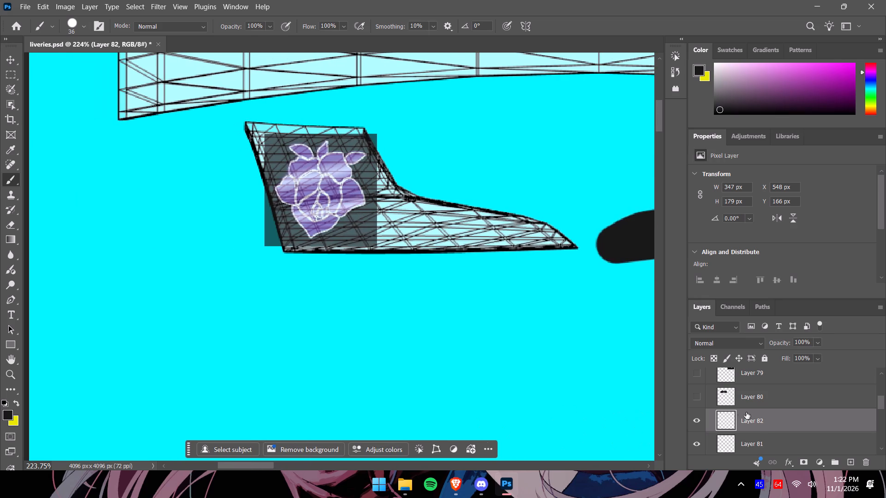
{"action": "left_click", "coordinate": [760, 437]}
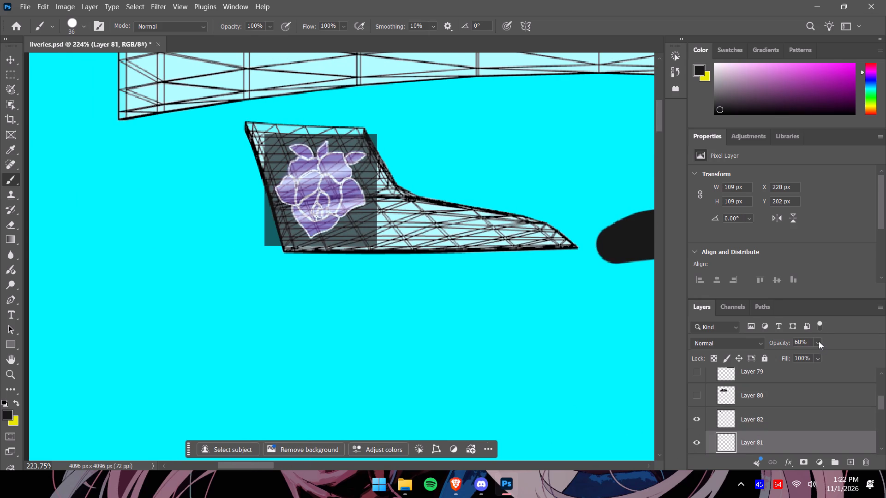
{"action": "left_click", "coordinate": [819, 341]}
{"action": "left_click_drag", "start_coordinate": [827, 356], "coordinate": [866, 355]}
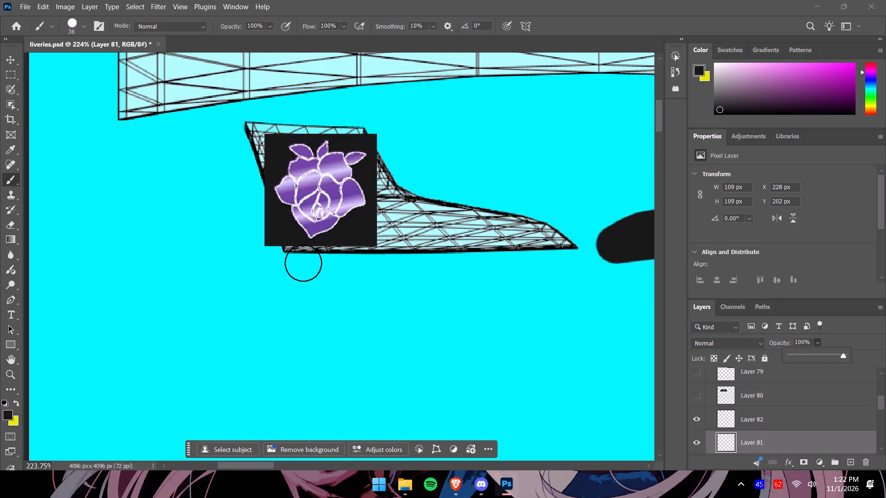
Paint the dark colour around the rose on Layer 81 and along the narrow inner part to cover the whole left small piece.
{"action": "left_click_drag", "start_coordinate": [281, 258], "coordinate": [374, 252]}
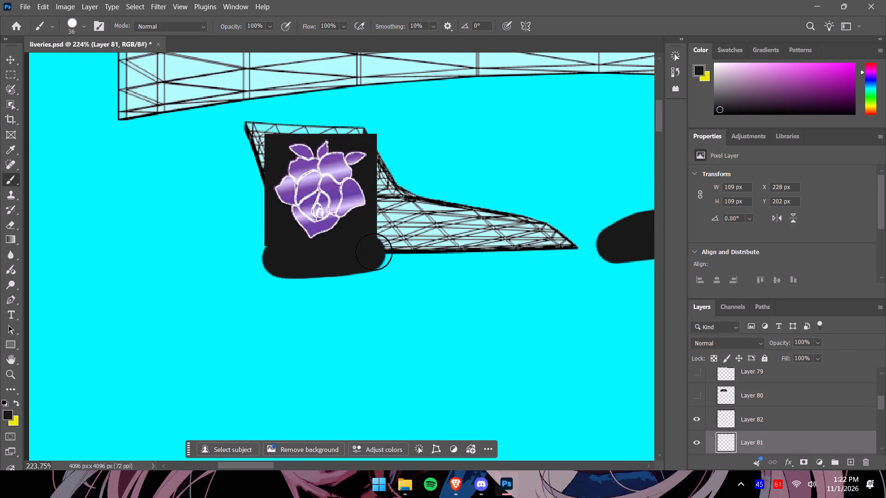
{"action": "left_click_drag", "start_coordinate": [374, 252], "coordinate": [390, 193]}
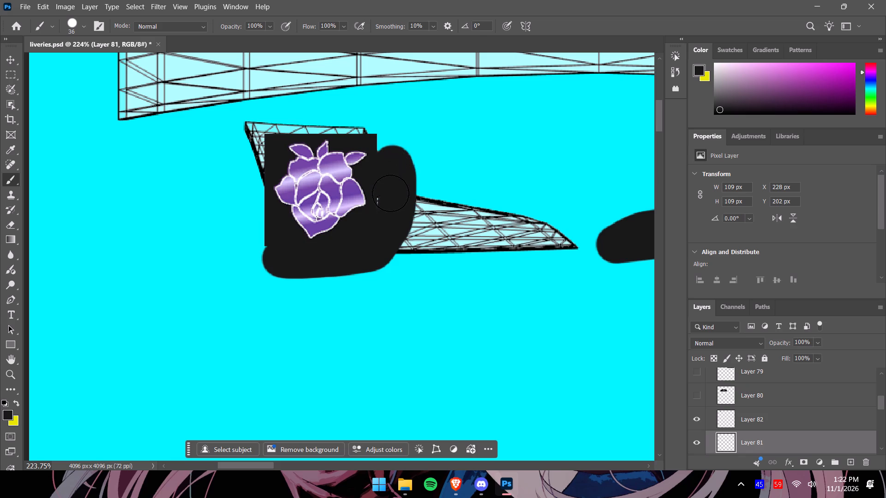
{"action": "left_click_drag", "start_coordinate": [390, 193], "coordinate": [564, 240]}
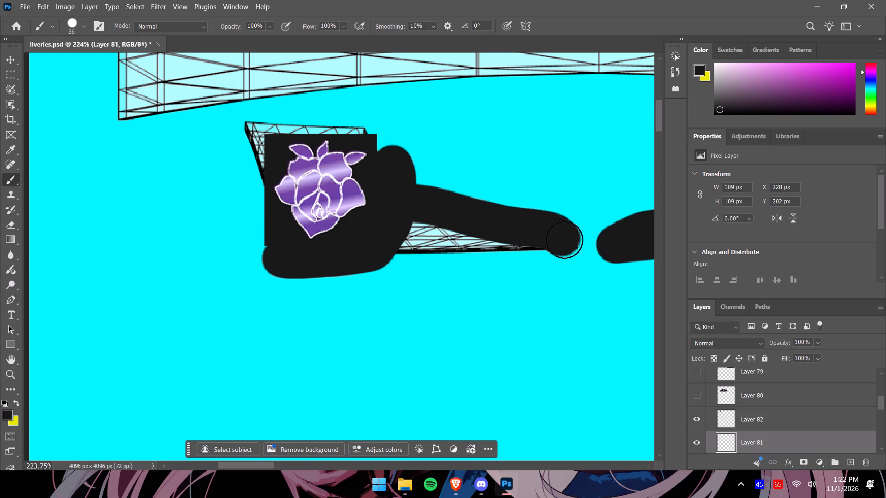
{"action": "left_click_drag", "start_coordinate": [564, 240], "coordinate": [417, 244]}
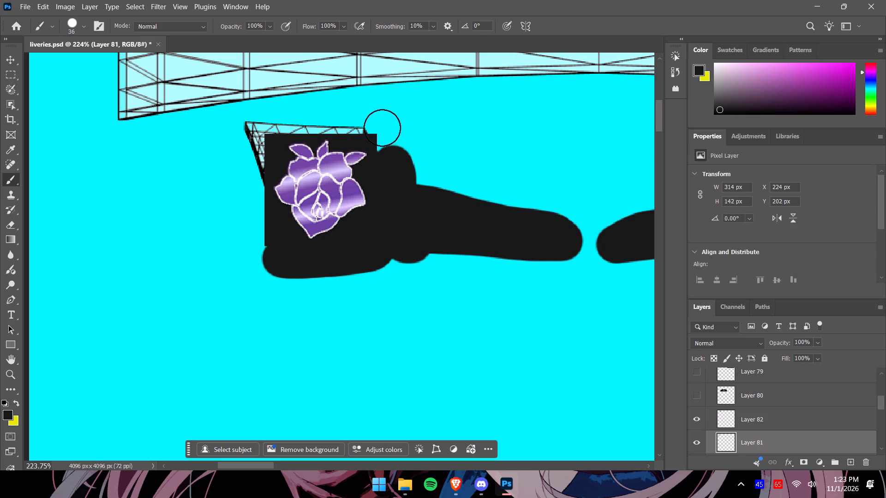
{"action": "left_click_drag", "start_coordinate": [368, 123], "coordinate": [256, 121]}
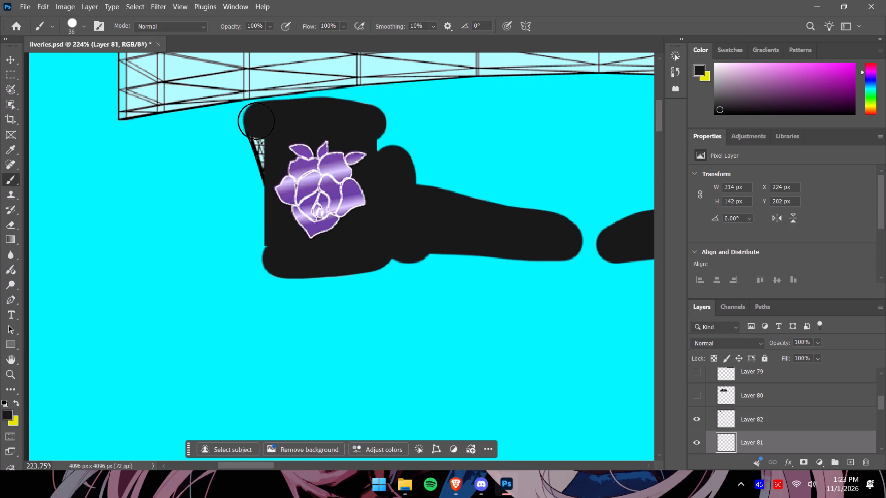
{"action": "left_click_drag", "start_coordinate": [256, 121], "coordinate": [249, 181]}
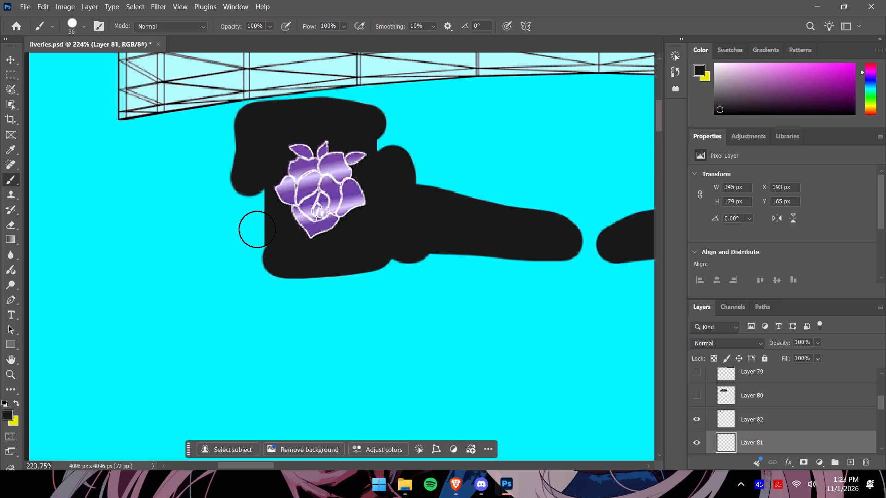
{"action": "left_click_drag", "start_coordinate": [249, 194], "coordinate": [275, 265]}
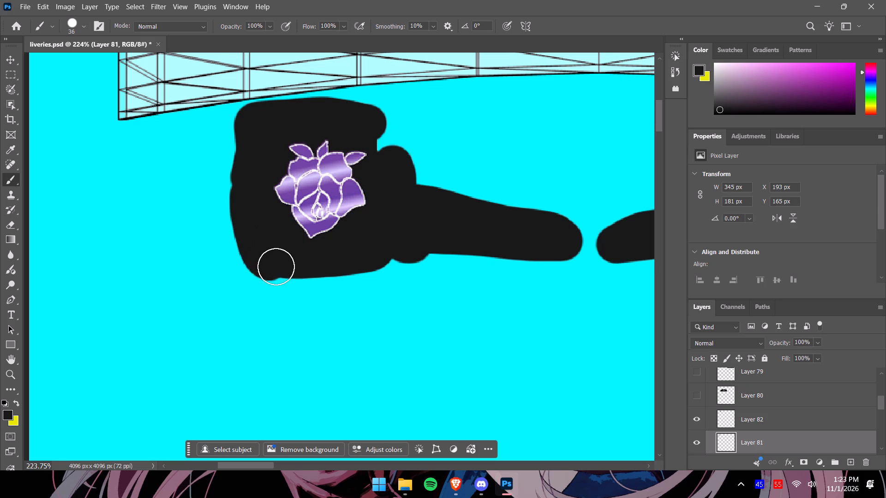
{"action": "scroll", "coordinate": [277, 261], "scroll_direction": "down", "scroll_amount": 7, "text": "alt"}
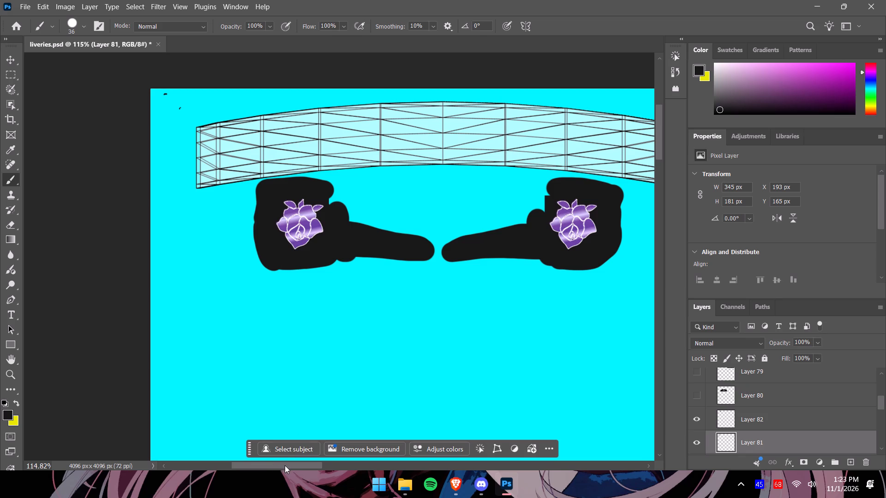
Hide Layer 82 and Layer 81, the two finished rose pieces, and show the remap_sign_2 layer.
{"action": "left_click_drag", "start_coordinate": [285, 465], "coordinate": [298, 464]}
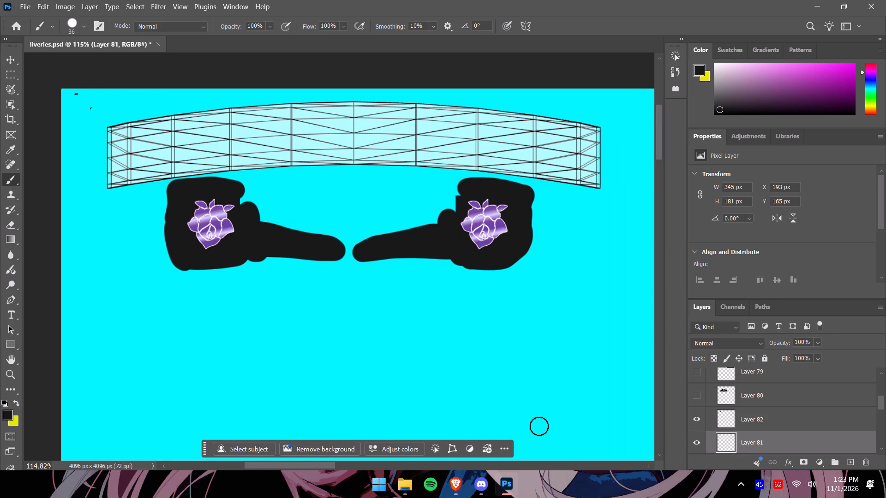
{"action": "left_click", "coordinate": [698, 431]}
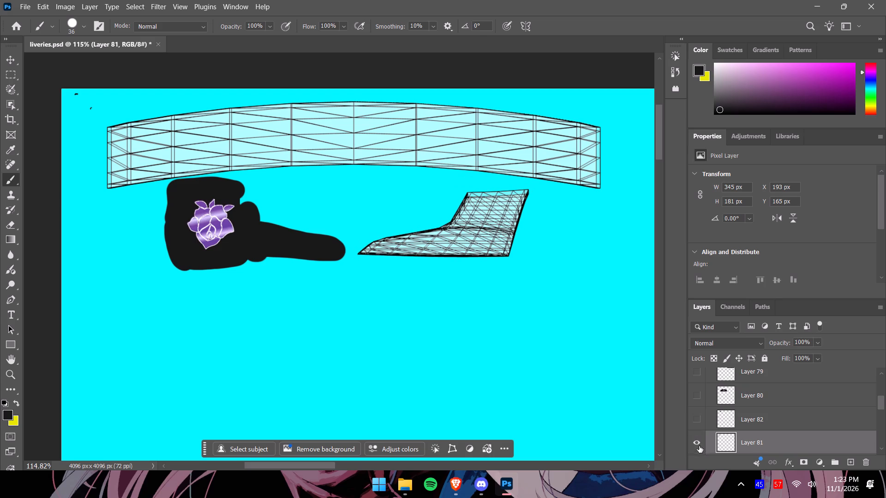
{"action": "left_click", "coordinate": [699, 445]}
{"action": "scroll", "coordinate": [749, 426], "scroll_direction": "down", "scroll_amount": 3}
{"action": "left_click", "coordinate": [698, 427]}
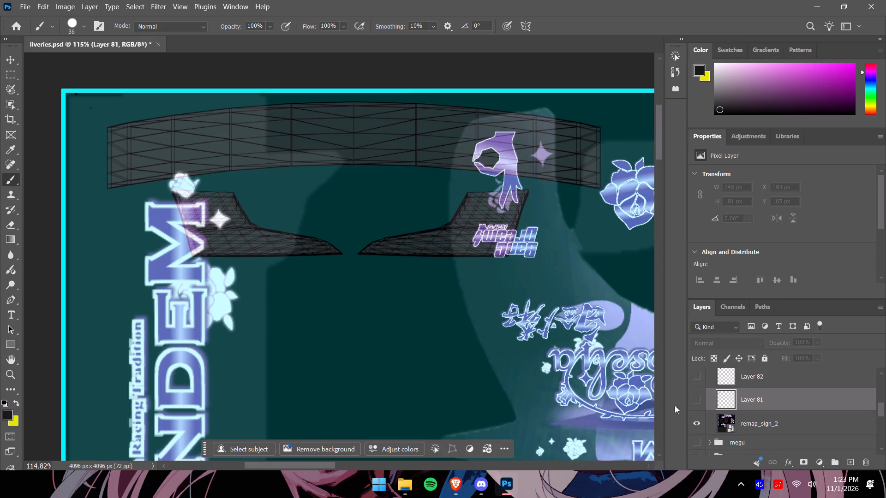
Copy the vertical PANDEM lettering with its roses and hand emblem from remap_sign_2 onto its own layer, about 307 by 1186 px.
{"action": "left_click_drag", "start_coordinate": [659, 148], "coordinate": [660, 175]}
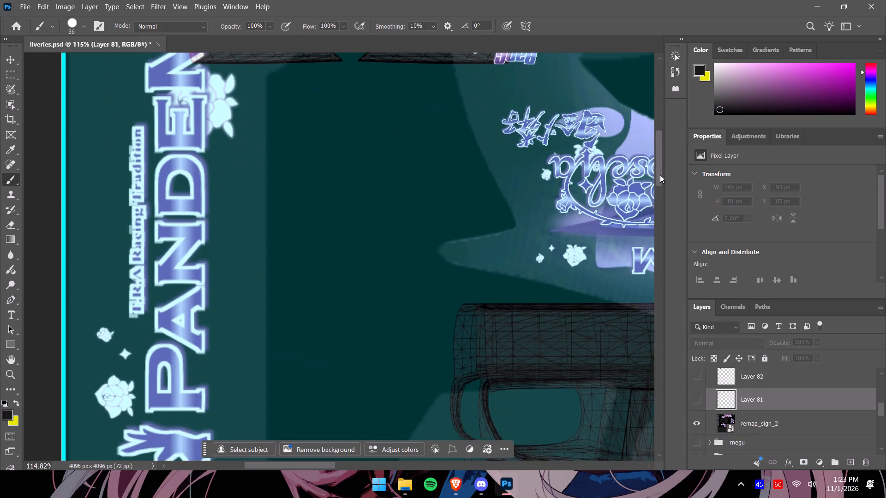
{"action": "left_click_drag", "start_coordinate": [660, 175], "coordinate": [645, 276]}
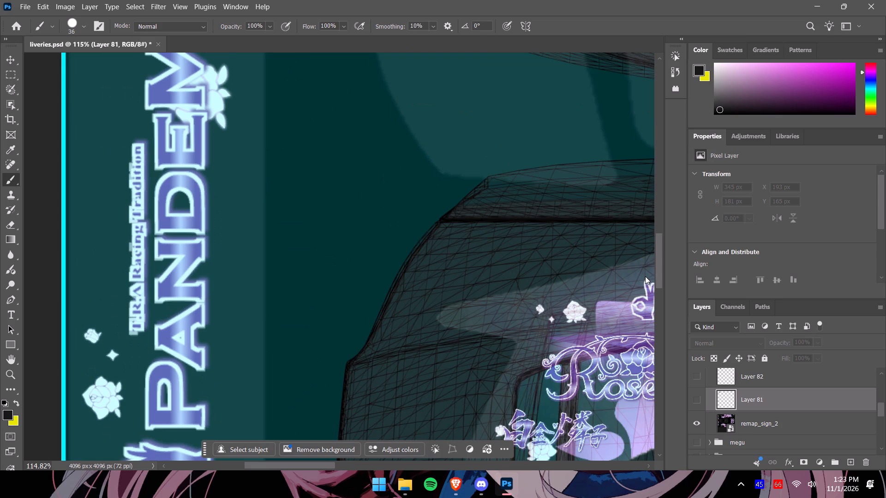
{"action": "left_click_drag", "start_coordinate": [645, 276], "coordinate": [643, 276]}
{"action": "scroll", "coordinate": [341, 207], "scroll_direction": "down", "scroll_amount": 8, "text": "alt"}
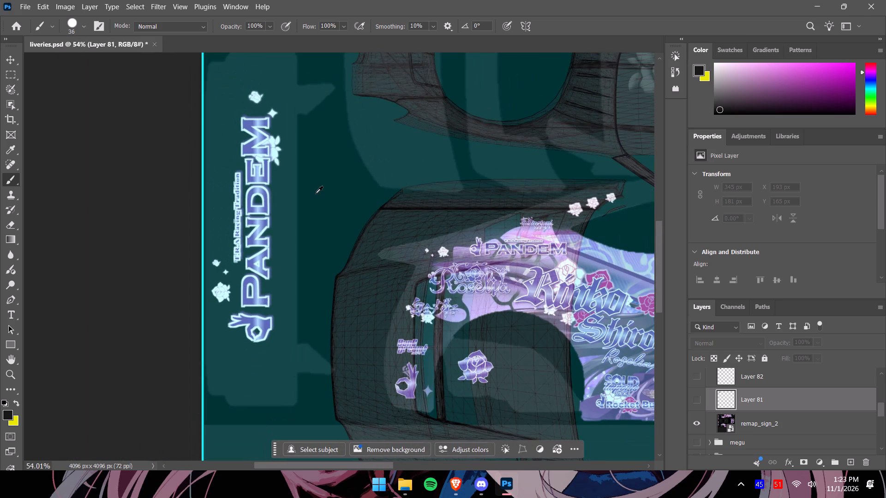
{"action": "left_click_drag", "start_coordinate": [659, 250], "coordinate": [659, 236]}
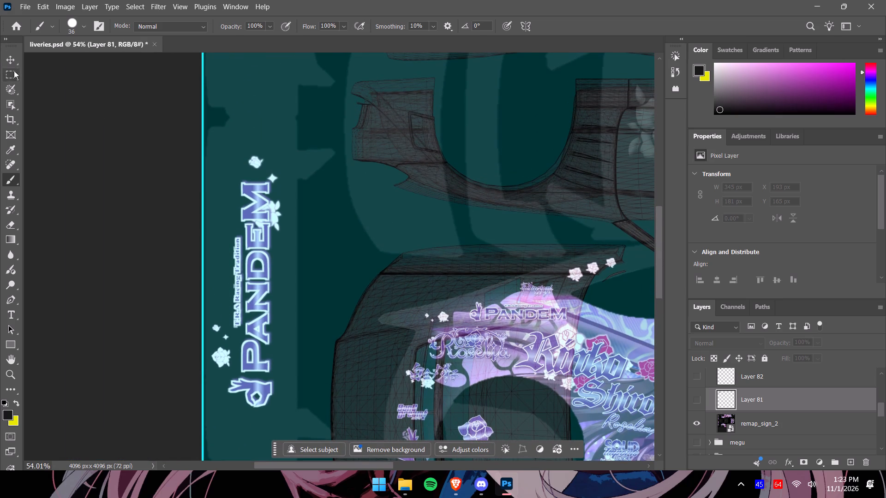
{"action": "left_click", "coordinate": [14, 71]}
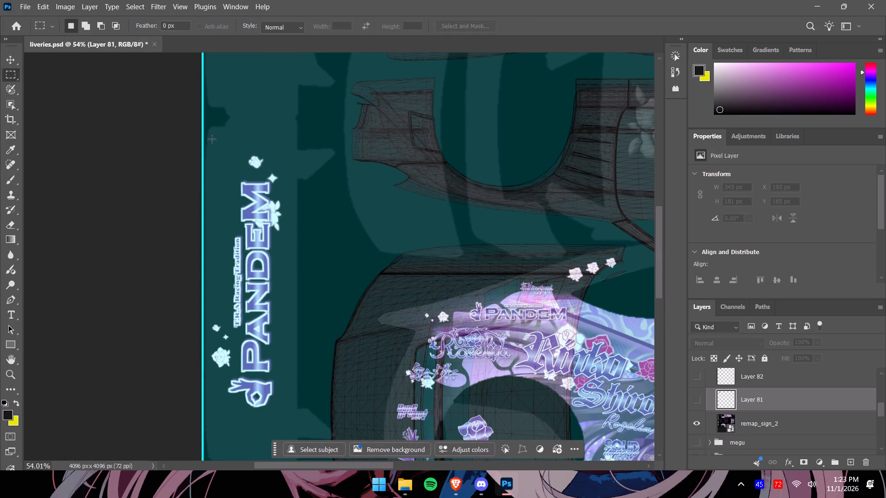
{"action": "left_click_drag", "start_coordinate": [212, 137], "coordinate": [286, 433]}
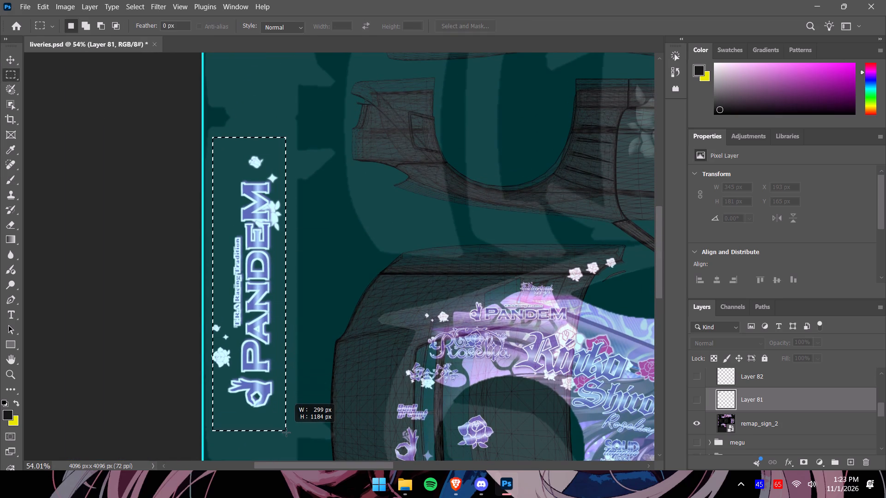
{"action": "left_click_drag", "start_coordinate": [286, 433], "coordinate": [287, 432]}
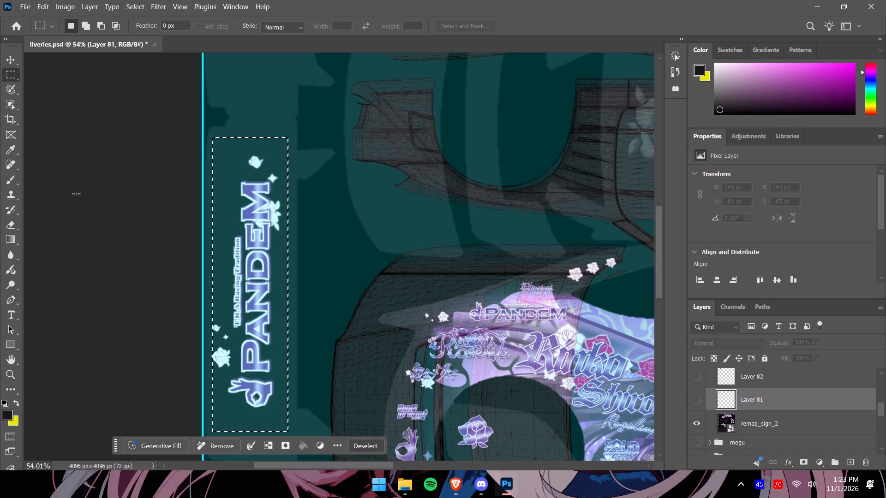
{"action": "left_click", "coordinate": [238, 288]}
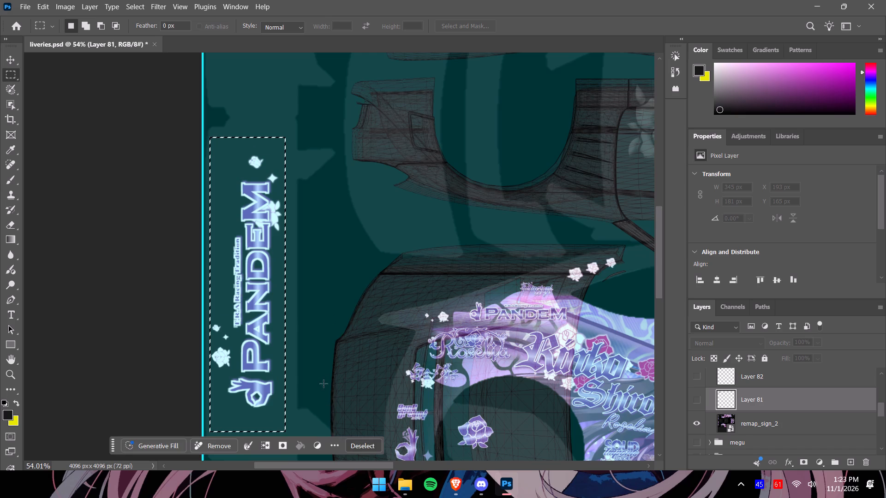
{"action": "left_click", "coordinate": [778, 425]}
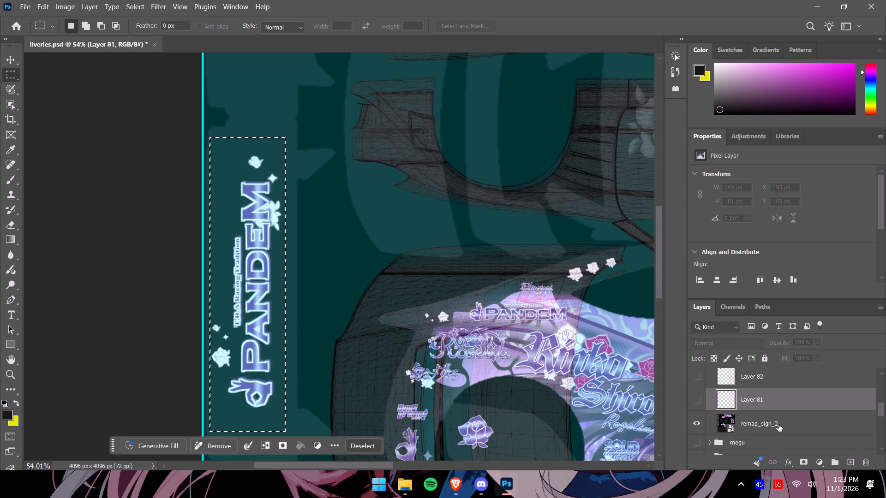
{"action": "key", "text": "ctrl+c"}
{"action": "key", "text": "ctrl+v"}
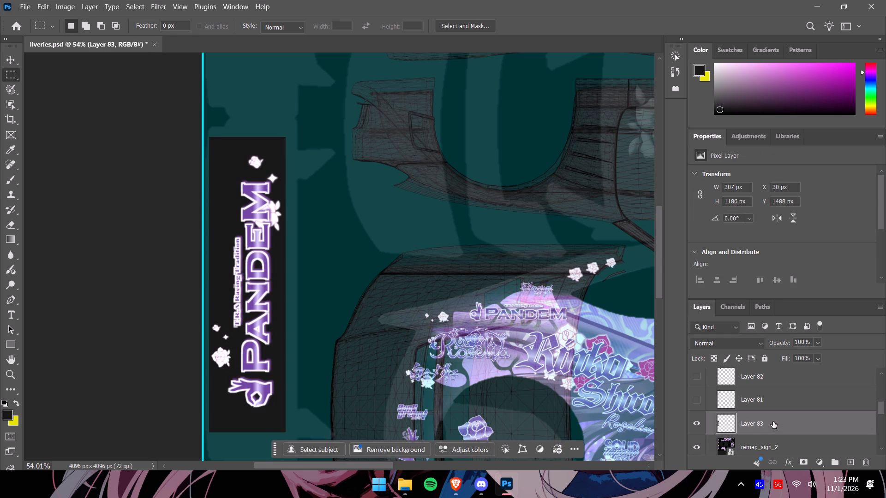
Hide remap_sign_2 and move the copied PANDEM strip up over the curved band wireframe at the canvas's top.
{"action": "left_click", "coordinate": [699, 446]}
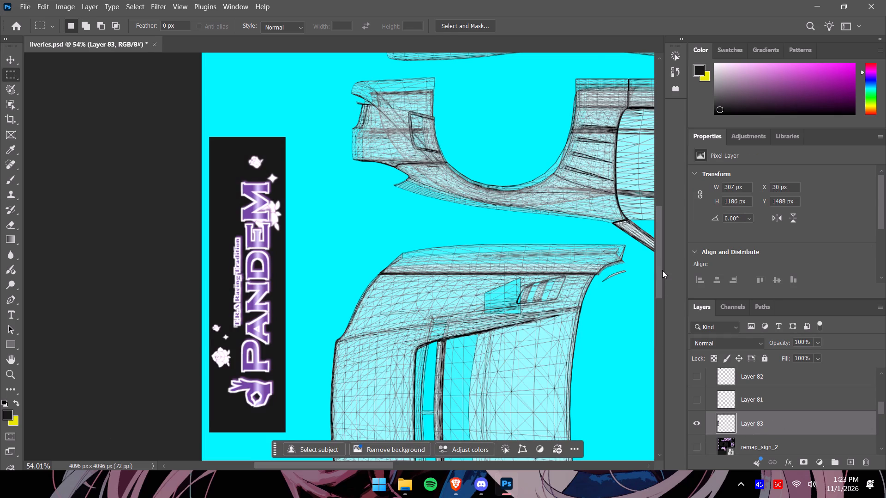
{"action": "left_click_drag", "start_coordinate": [659, 268], "coordinate": [659, 246]}
{"action": "left_click", "coordinate": [11, 65]}
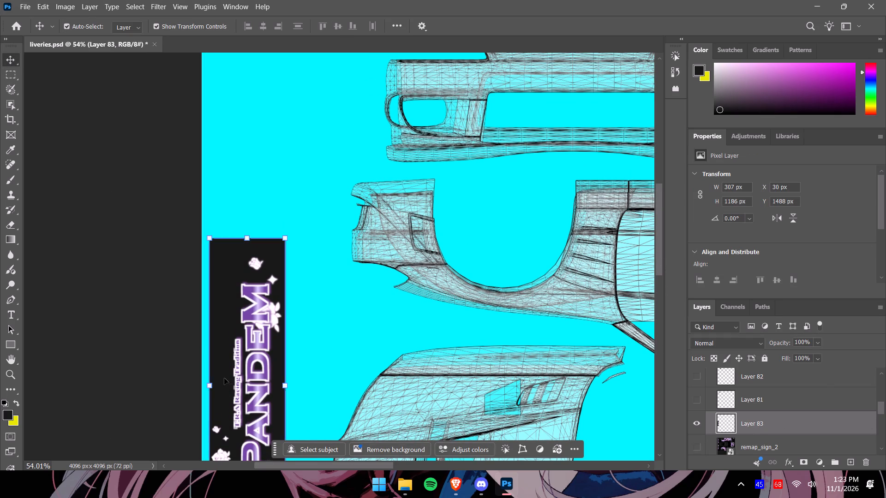
{"action": "left_click_drag", "start_coordinate": [233, 379], "coordinate": [288, 160]}
{"action": "left_click_drag", "start_coordinate": [659, 265], "coordinate": [659, 231]}
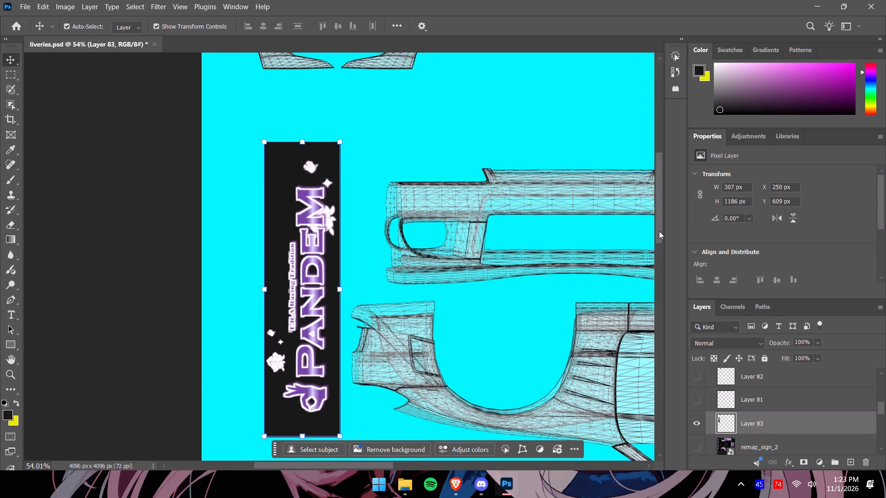
{"action": "left_click_drag", "start_coordinate": [659, 231], "coordinate": [655, 207]}
{"action": "left_click_drag", "start_coordinate": [303, 370], "coordinate": [313, 184]}
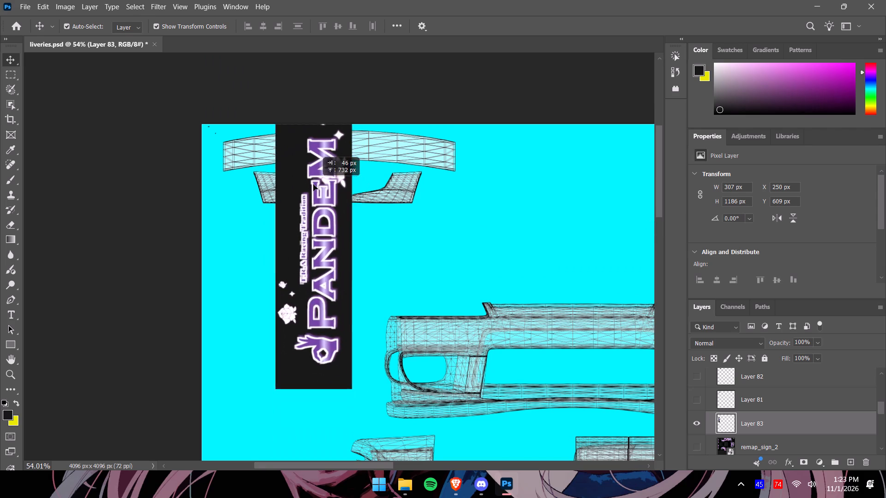
{"action": "left_click_drag", "start_coordinate": [313, 184], "coordinate": [313, 184]}
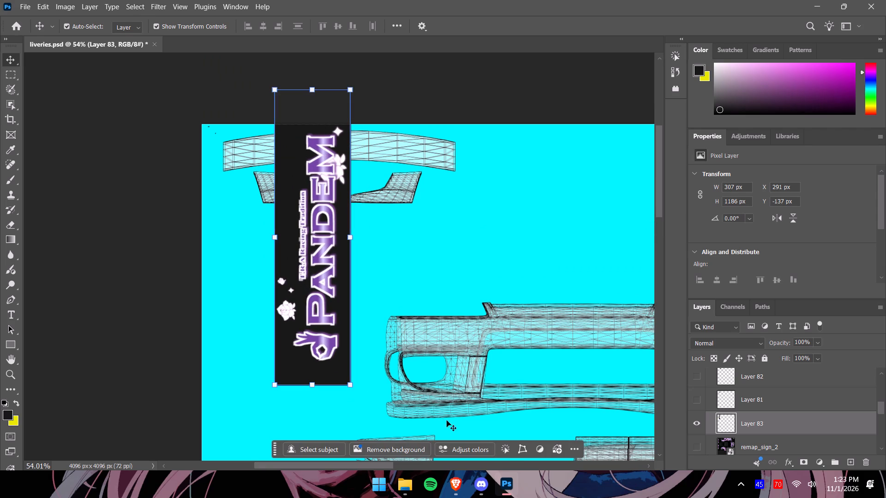
Rotate the PANDEM strip 90° clockwise so its lettering reads upright, and place it over the curved band.
{"action": "left_click", "coordinate": [517, 451]}
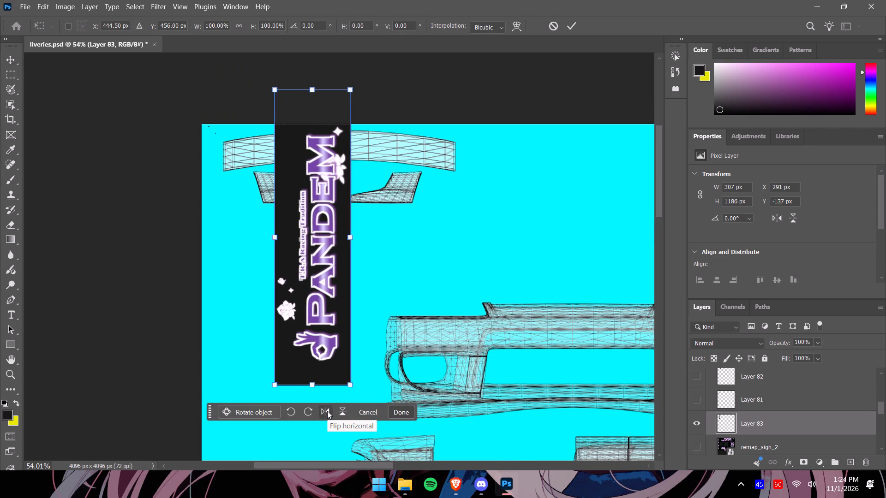
{"action": "left_click", "coordinate": [292, 410]}
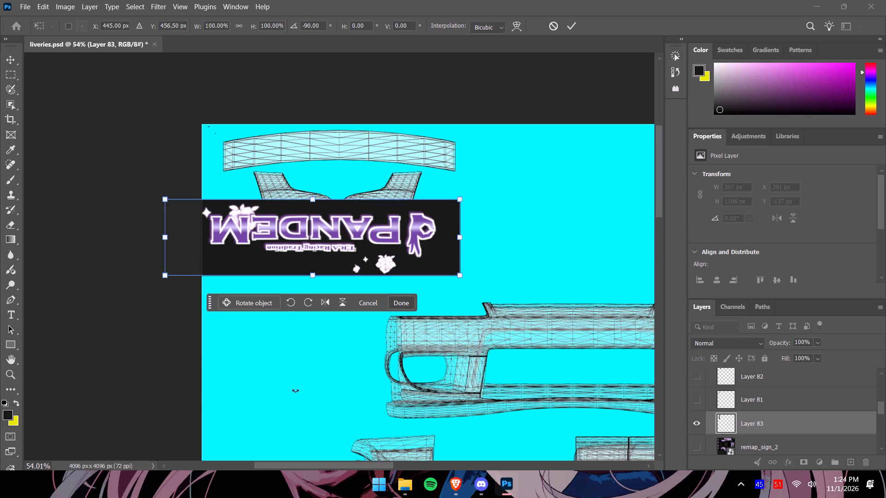
{"action": "left_click", "coordinate": [303, 302]}
{"action": "left_click", "coordinate": [309, 410]}
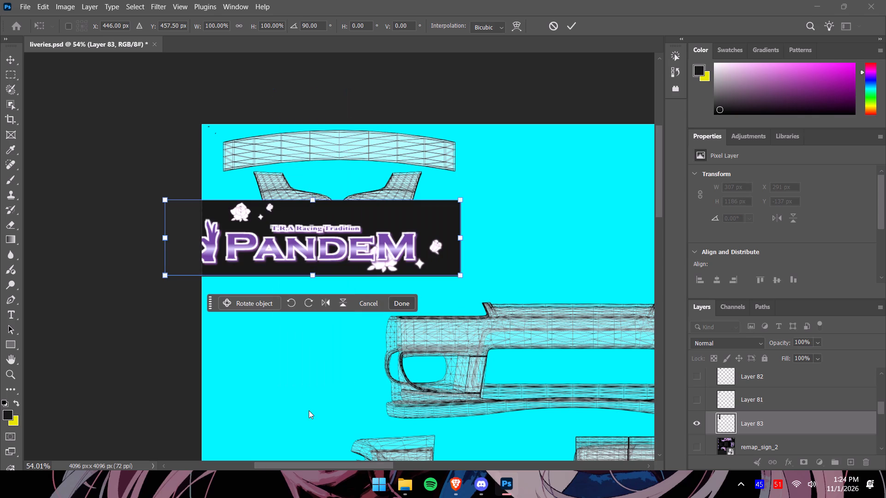
{"action": "left_click_drag", "start_coordinate": [315, 237], "coordinate": [341, 157]}
Lower the PANDEM layer's opacity to 73%.
{"action": "left_click", "coordinate": [822, 345]}
{"action": "left_click_drag", "start_coordinate": [831, 355], "coordinate": [821, 356]}
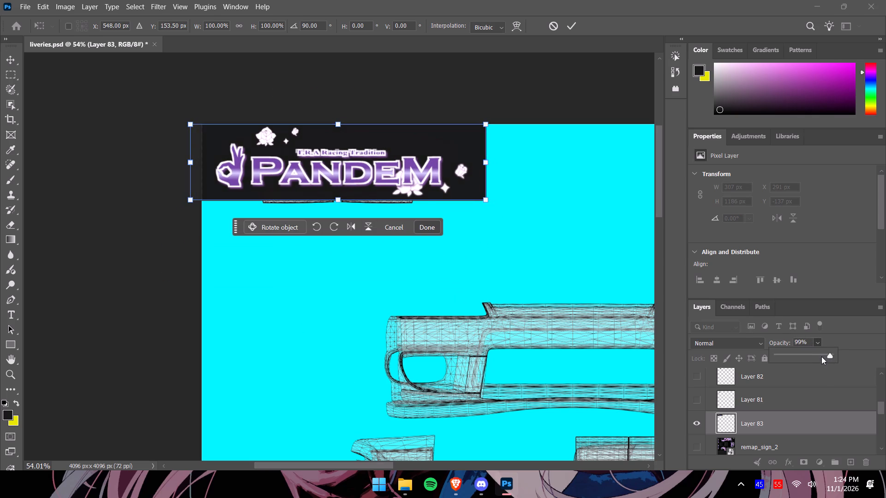
{"action": "left_click_drag", "start_coordinate": [821, 356], "coordinate": [815, 357]}
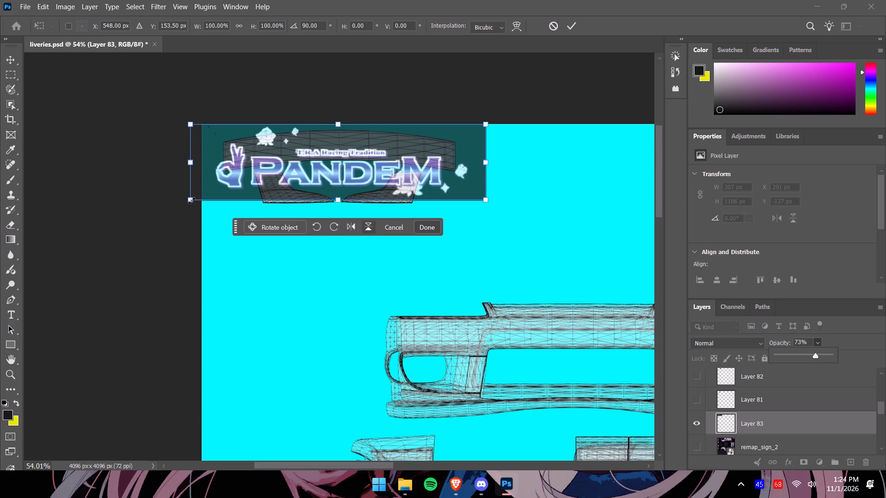
Scale the PANDEM strip down to about 1015 by 93 px and align it with the curved band's upper part.
{"action": "left_click_drag", "start_coordinate": [191, 201], "coordinate": [233, 171]}
{"action": "left_click_drag", "start_coordinate": [347, 148], "coordinate": [338, 148]}
{"action": "left_click_drag", "start_coordinate": [349, 123], "coordinate": [349, 133]}
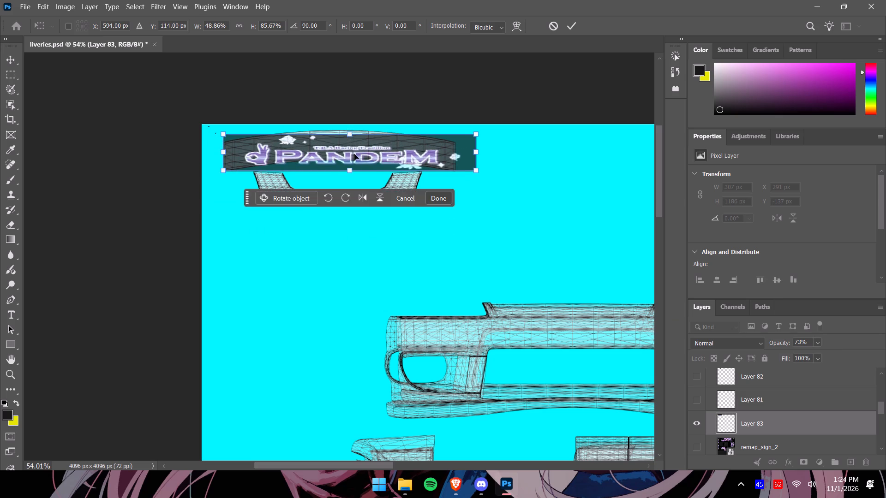
{"action": "left_click_drag", "start_coordinate": [354, 154], "coordinate": [347, 148]}
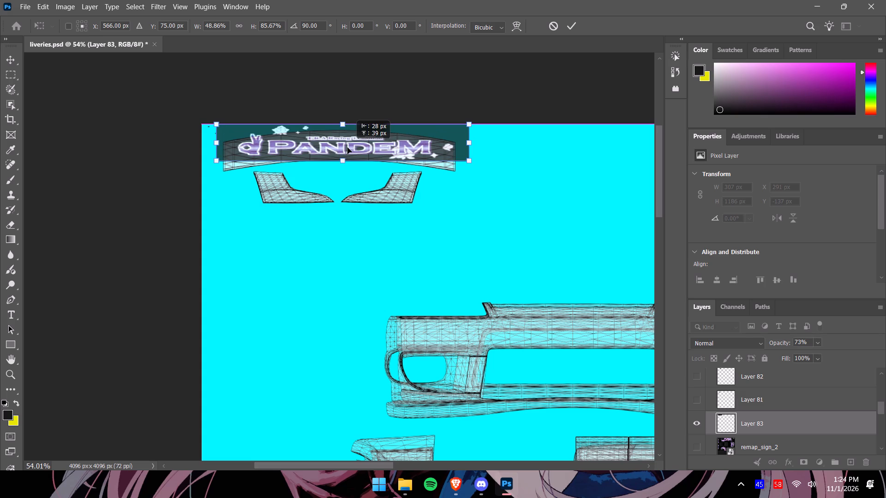
{"action": "left_click_drag", "start_coordinate": [347, 148], "coordinate": [347, 148]}
{"action": "left_click_drag", "start_coordinate": [342, 125], "coordinate": [341, 136]}
{"action": "left_click", "coordinate": [344, 161]}
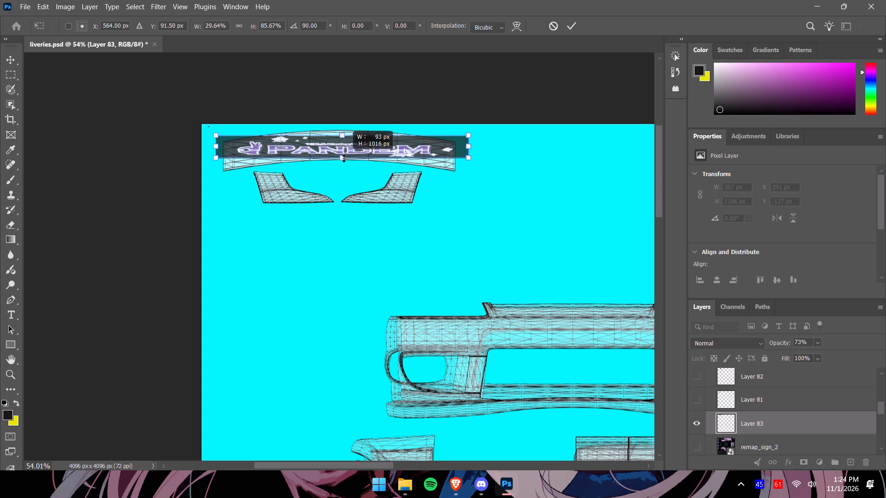
{"action": "scroll", "coordinate": [349, 146], "scroll_direction": "up", "scroll_amount": 3, "text": "alt"}
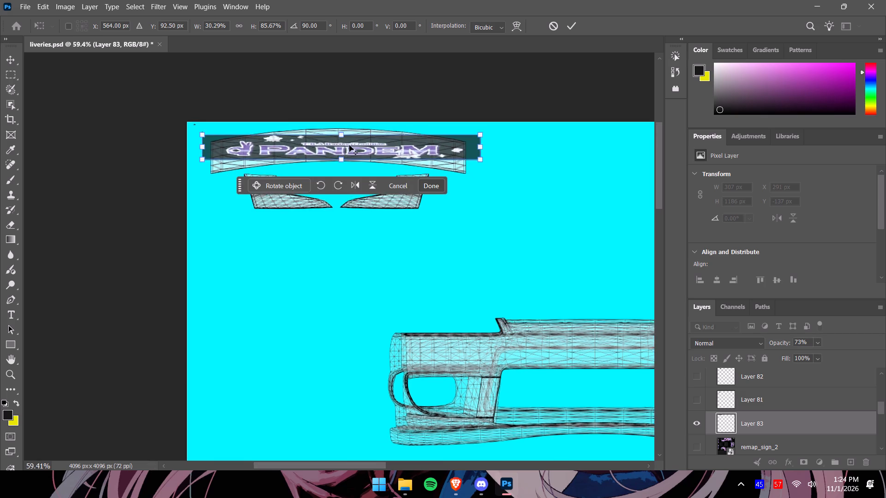
{"action": "scroll", "coordinate": [350, 145], "scroll_direction": "up", "scroll_amount": 5, "text": "alt"}
{"action": "left_click_drag", "start_coordinate": [352, 144], "coordinate": [350, 142]}
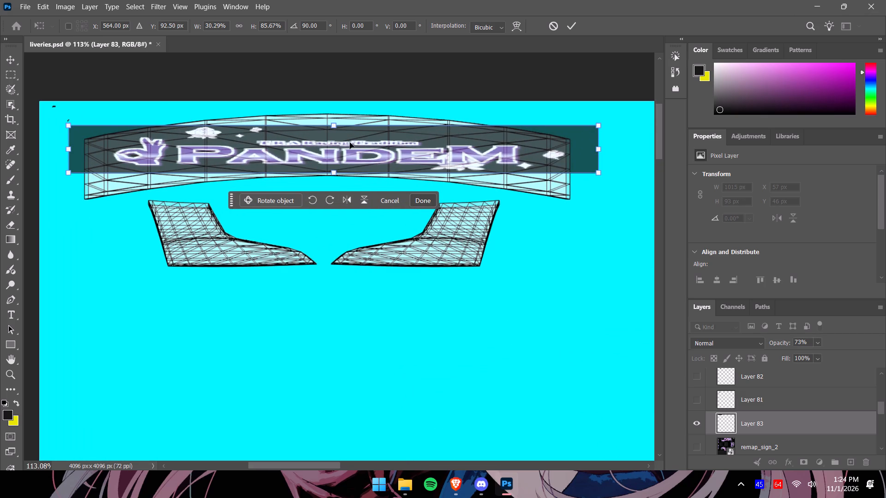
{"action": "left_click_drag", "start_coordinate": [350, 142], "coordinate": [346, 139]}
{"action": "left_click_drag", "start_coordinate": [340, 146], "coordinate": [336, 141]}
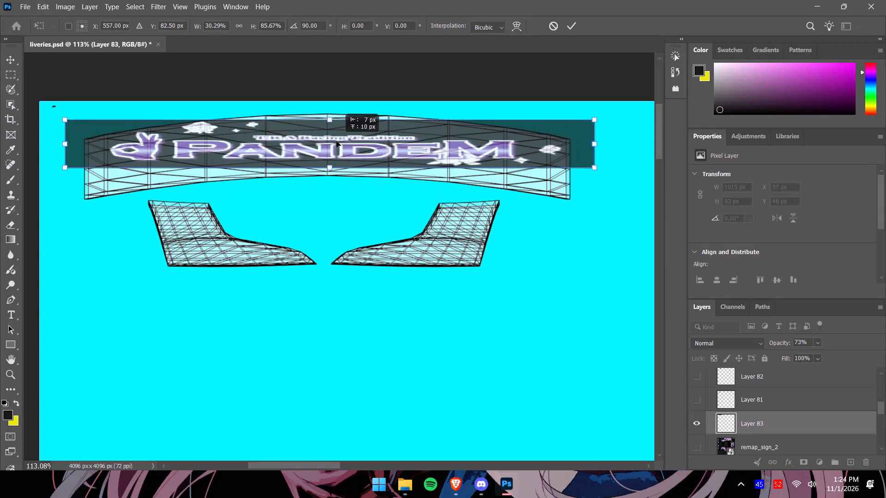
{"action": "left_click_drag", "start_coordinate": [336, 141], "coordinate": [336, 138]}
Warp the PANDEM strip by pulling both lower corners down so its bottom edge follows the band's lower curve.
{"action": "left_click", "coordinate": [519, 23]}
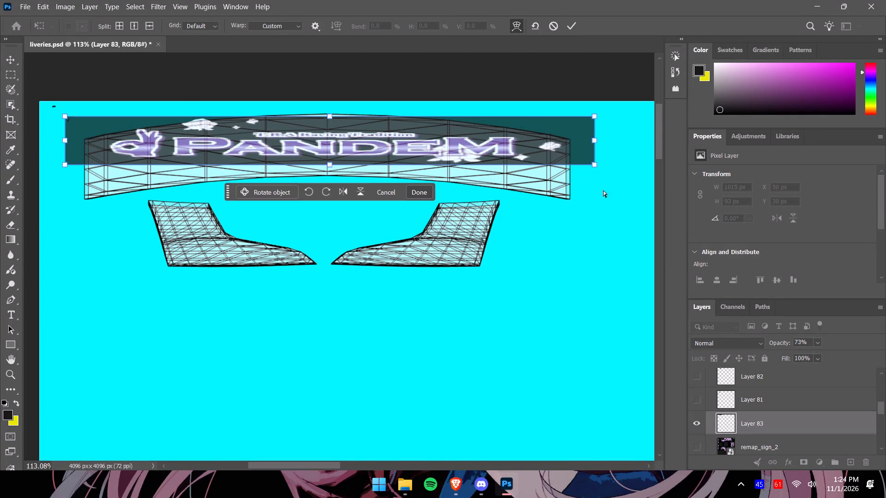
{"action": "left_click_drag", "start_coordinate": [595, 164], "coordinate": [594, 182]}
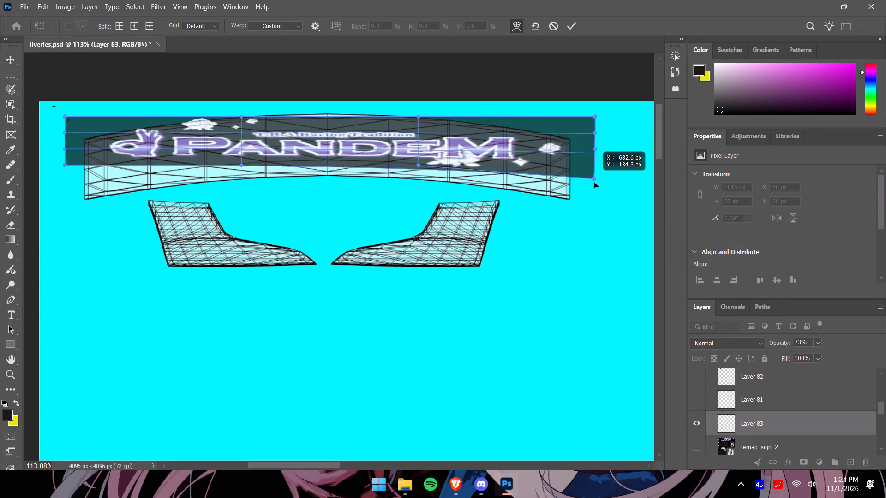
{"action": "left_click_drag", "start_coordinate": [594, 182], "coordinate": [592, 205]}
{"action": "left_click_drag", "start_coordinate": [64, 164], "coordinate": [66, 186]}
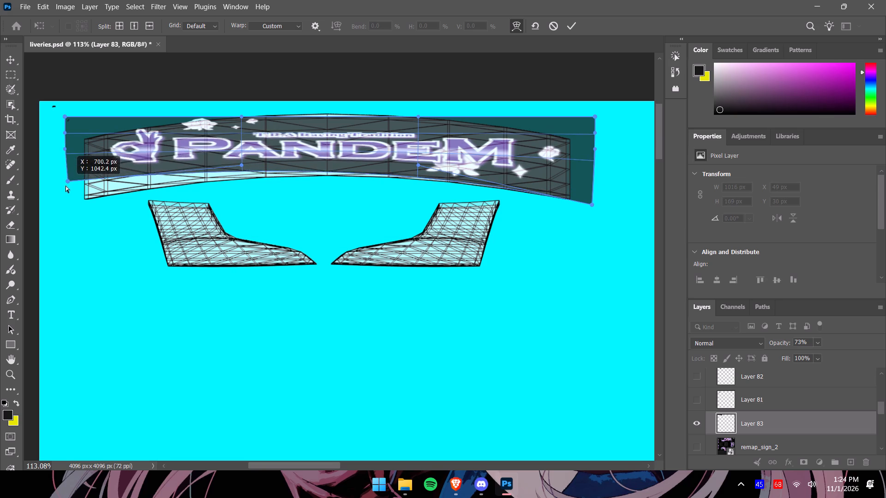
{"action": "left_click_drag", "start_coordinate": [66, 186], "coordinate": [62, 202]}
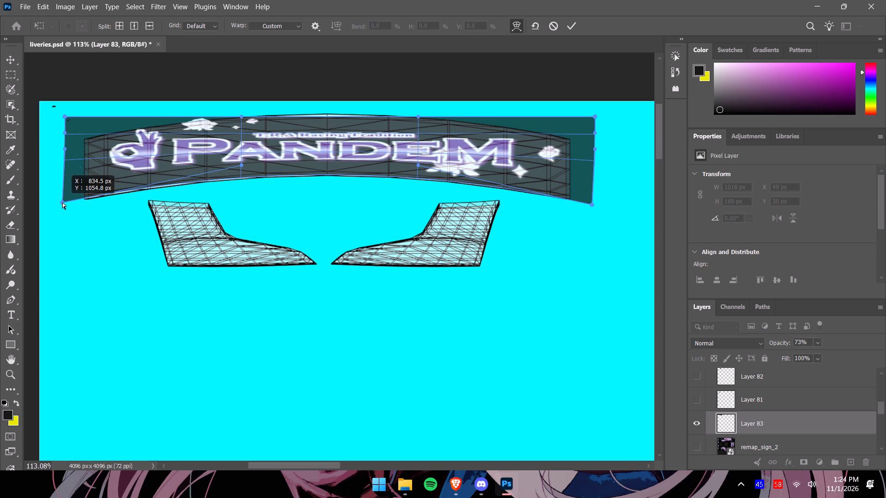
{"action": "left_click_drag", "start_coordinate": [62, 202], "coordinate": [63, 204]}
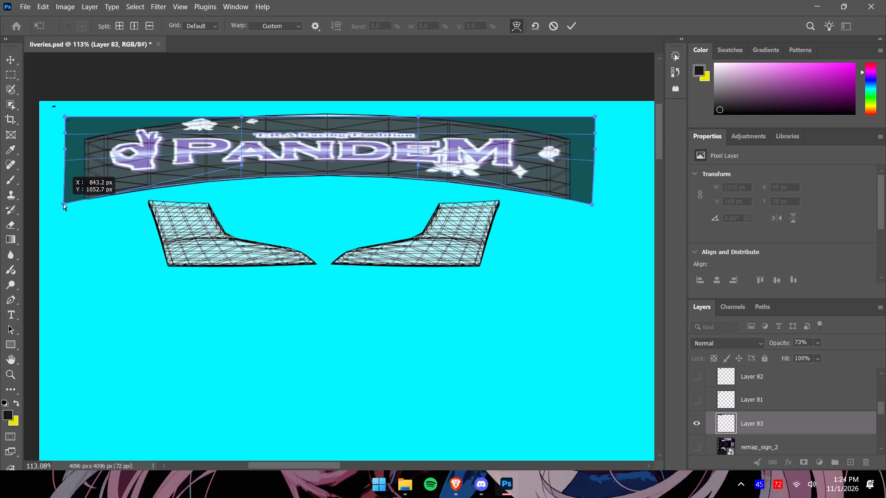
{"action": "left_click_drag", "start_coordinate": [63, 204], "coordinate": [66, 206]}
Warp the strip's left end by lowering its upper corner and side handles, and bow the adjoining top edge up along the band's curve.
{"action": "left_click_drag", "start_coordinate": [65, 116], "coordinate": [66, 124]}
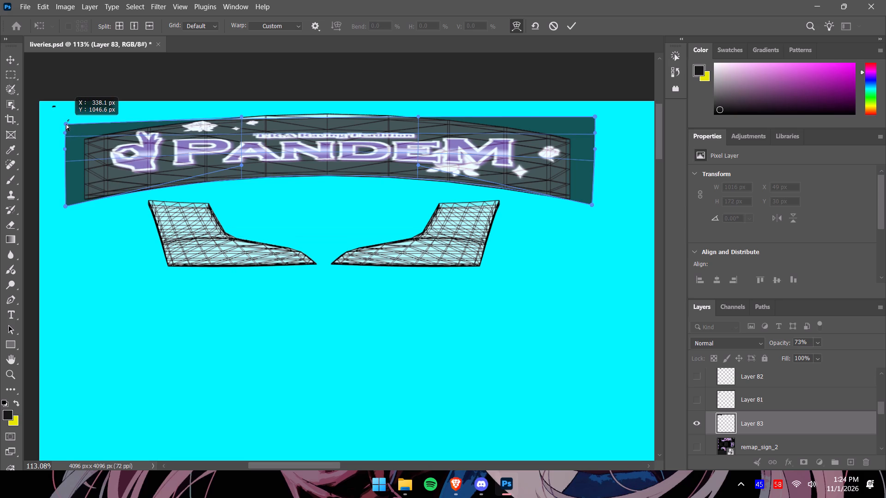
{"action": "left_click_drag", "start_coordinate": [66, 124], "coordinate": [66, 126]}
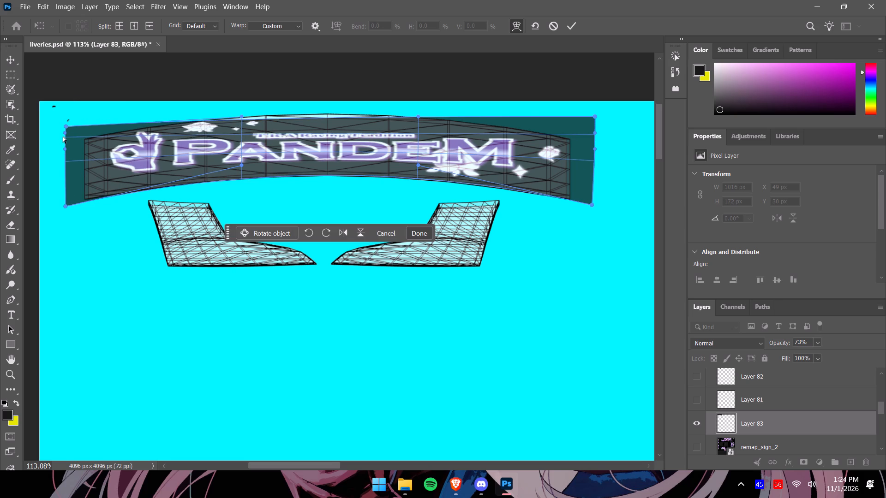
{"action": "left_click_drag", "start_coordinate": [65, 148], "coordinate": [66, 161]}
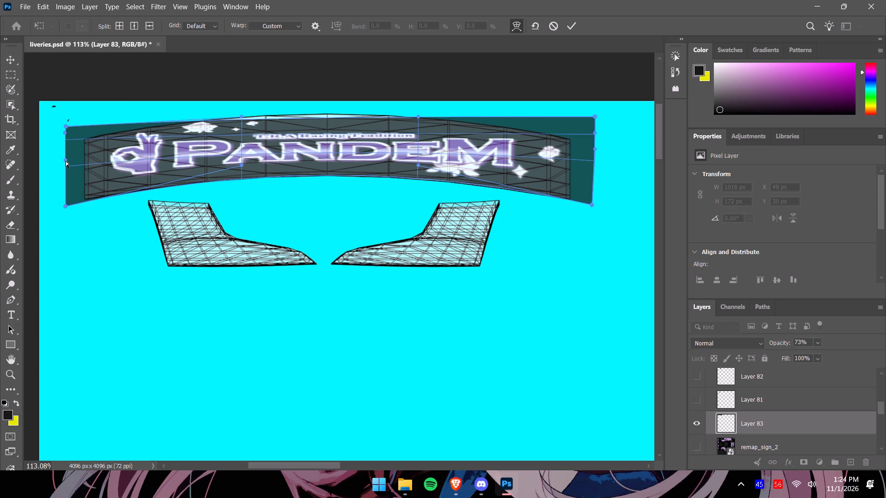
{"action": "left_click_drag", "start_coordinate": [66, 161], "coordinate": [67, 165]}
{"action": "left_click_drag", "start_coordinate": [66, 134], "coordinate": [67, 141]}
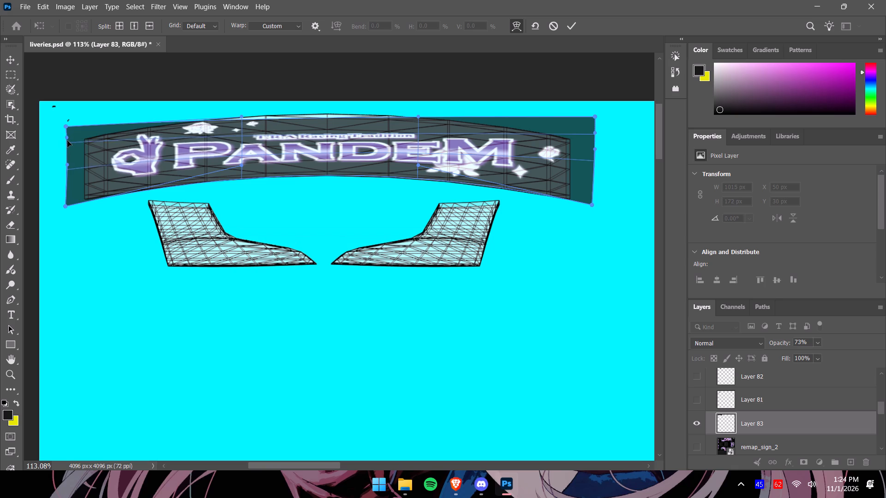
{"action": "left_click_drag", "start_coordinate": [67, 141], "coordinate": [67, 147]}
{"action": "left_click_drag", "start_coordinate": [66, 128], "coordinate": [67, 131]}
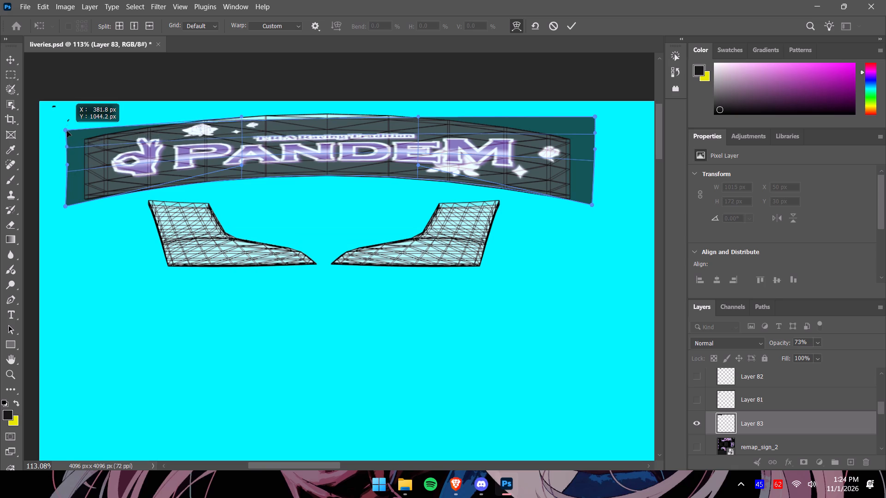
{"action": "left_click_drag", "start_coordinate": [67, 131], "coordinate": [66, 123]}
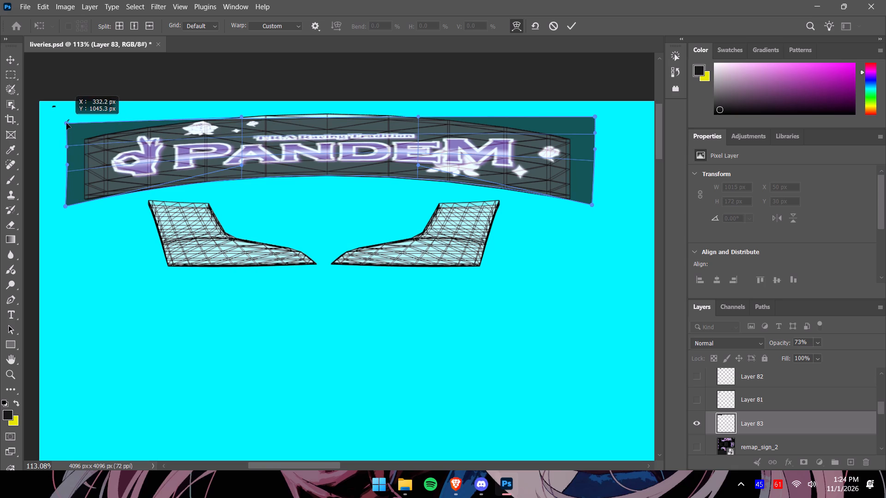
{"action": "left_click", "coordinate": [241, 116]}
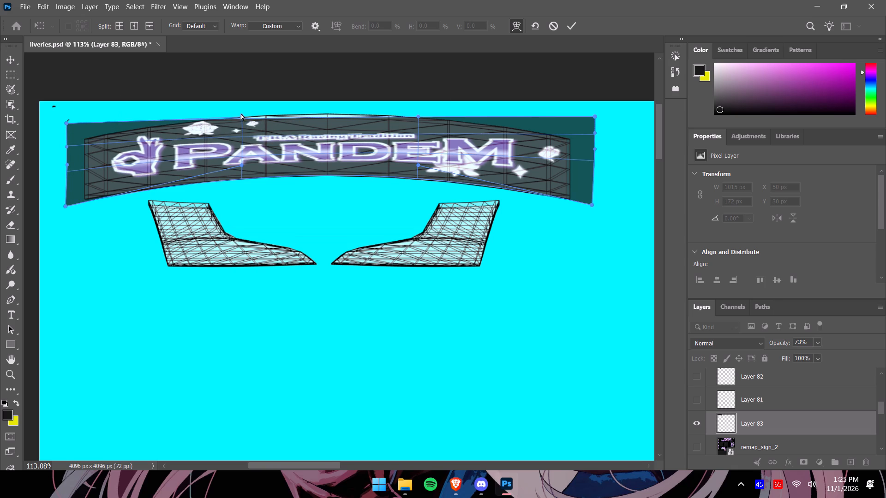
{"action": "left_click_drag", "start_coordinate": [64, 125], "coordinate": [68, 130]}
{"action": "left_click", "coordinate": [242, 113]}
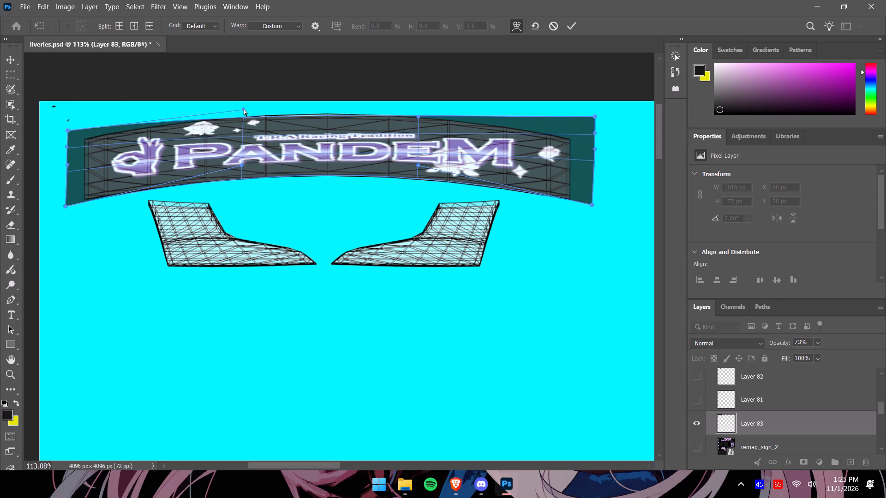
Bow the strip's right top edge upward, lower its right side handles and upper corner to match the band, and apply the warp.
{"action": "left_click_drag", "start_coordinate": [419, 116], "coordinate": [420, 113]}
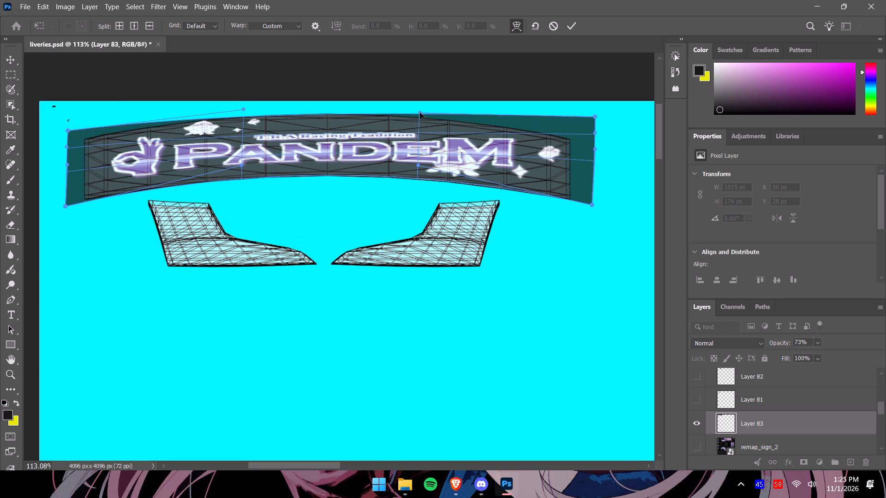
{"action": "left_click_drag", "start_coordinate": [420, 113], "coordinate": [419, 112]}
{"action": "left_click_drag", "start_coordinate": [594, 148], "coordinate": [595, 149]}
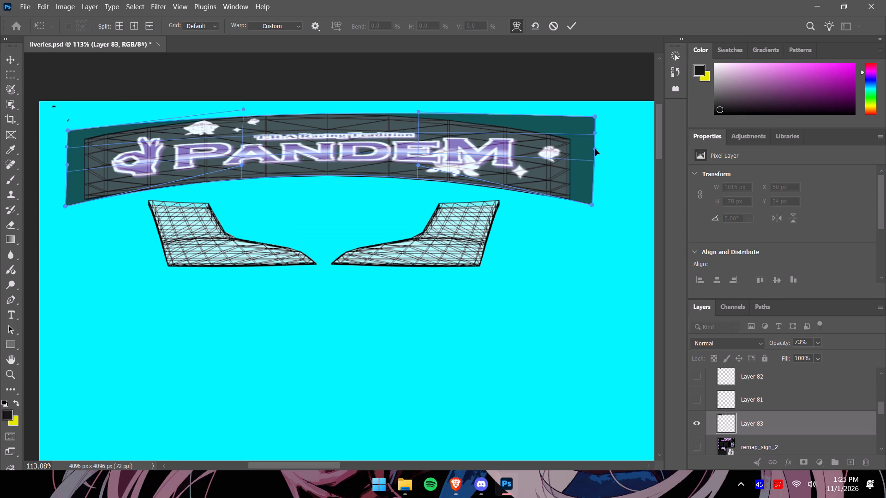
{"action": "left_click_drag", "start_coordinate": [595, 149], "coordinate": [592, 168]}
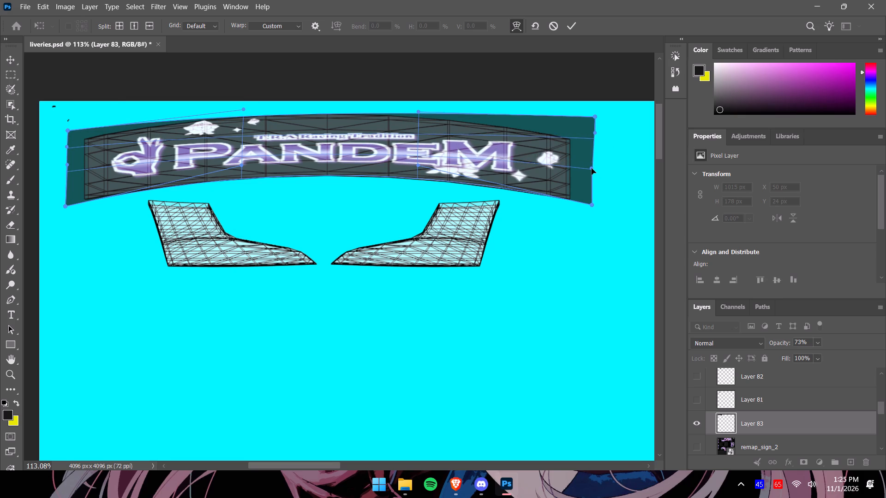
{"action": "left_click_drag", "start_coordinate": [592, 168], "coordinate": [591, 173]}
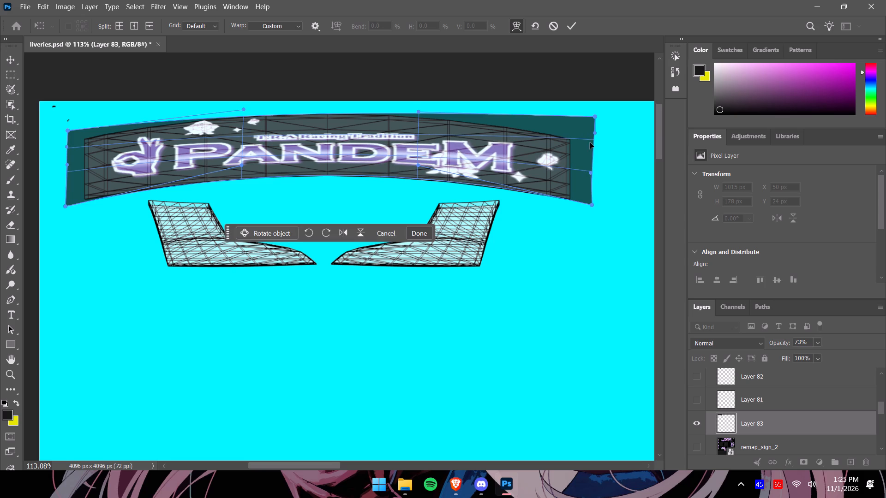
{"action": "left_click_drag", "start_coordinate": [595, 135], "coordinate": [593, 159]}
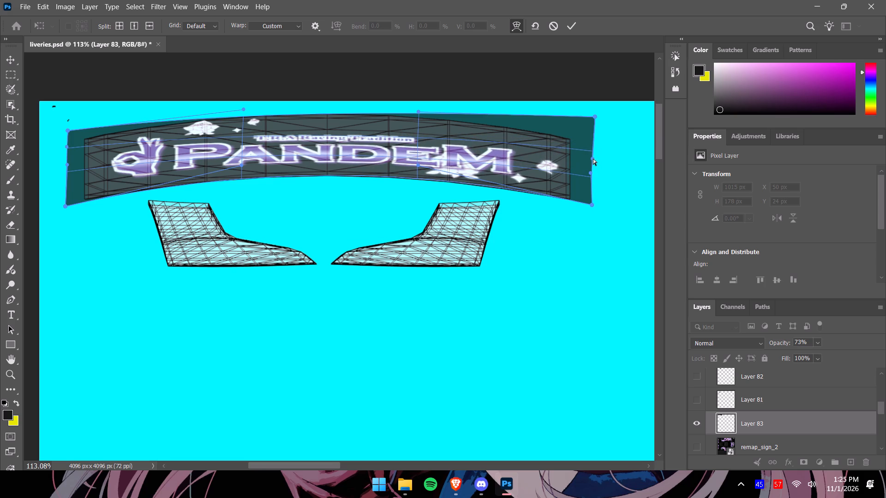
{"action": "left_click_drag", "start_coordinate": [593, 159], "coordinate": [593, 155]}
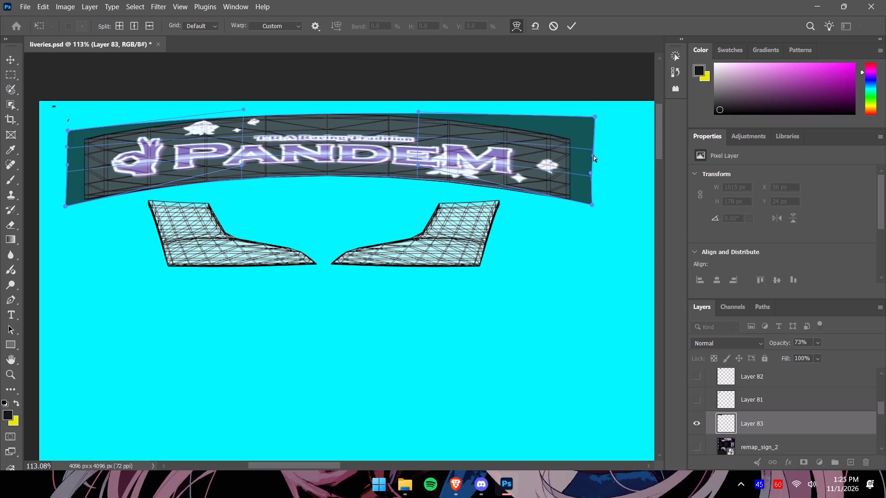
{"action": "left_click_drag", "start_coordinate": [594, 118], "coordinate": [594, 126]}
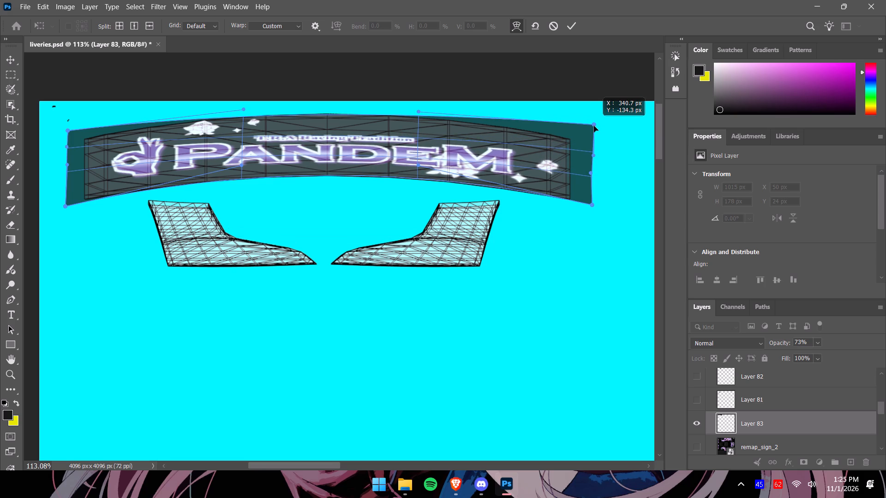
{"action": "left_click_drag", "start_coordinate": [594, 126], "coordinate": [594, 125]}
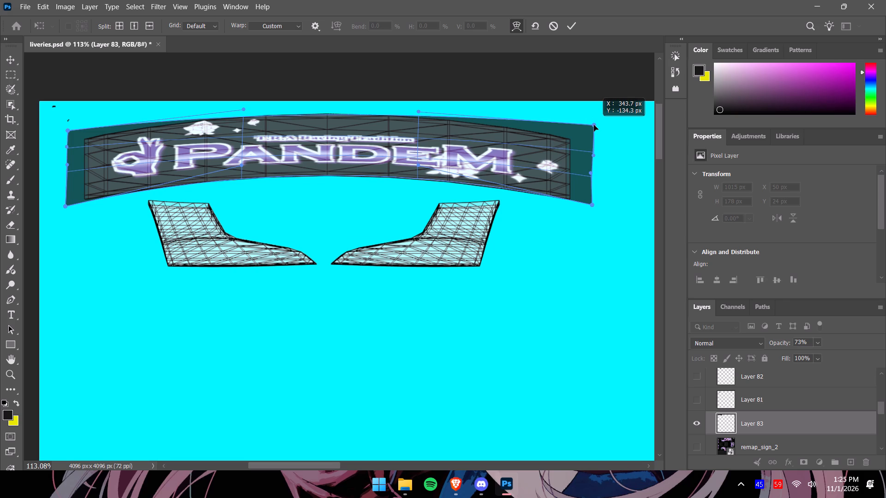
{"action": "left_click_drag", "start_coordinate": [594, 125], "coordinate": [594, 125]}
{"action": "left_click", "coordinate": [418, 233]}
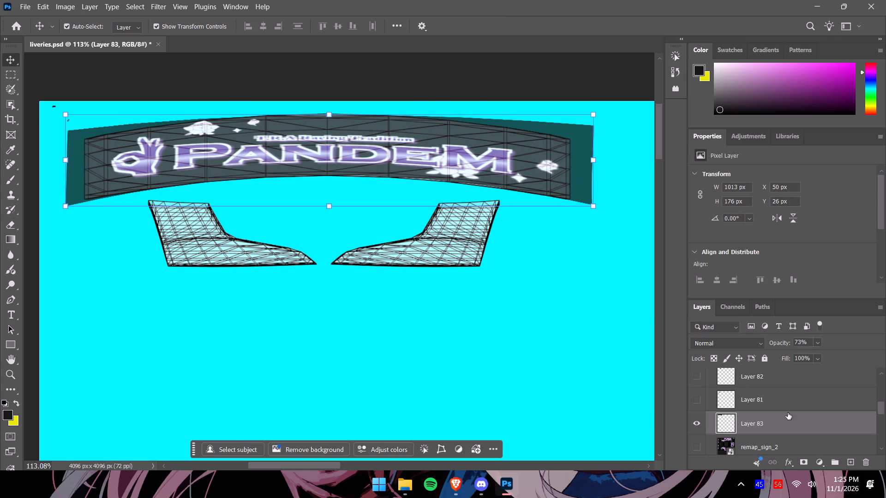
Set the PANDEM layer's opacity to 100%.
{"action": "left_click", "coordinate": [821, 344]}
{"action": "left_click_drag", "start_coordinate": [826, 356], "coordinate": [885, 356]}
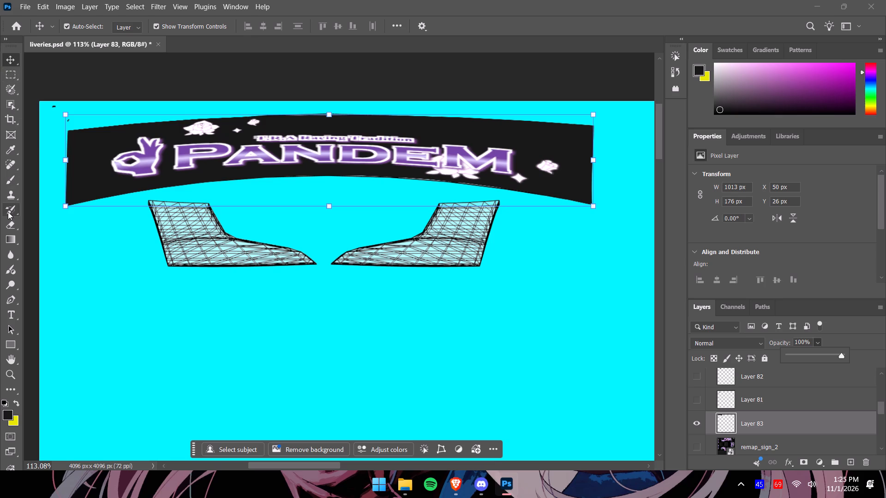
Sample the strip's black and brush it over the exposed wireframe along the band's top centre and its lower edge from centre to right.
{"action": "left_click", "coordinate": [12, 176]}
{"action": "left_click", "coordinate": [325, 123], "text": "alt"}
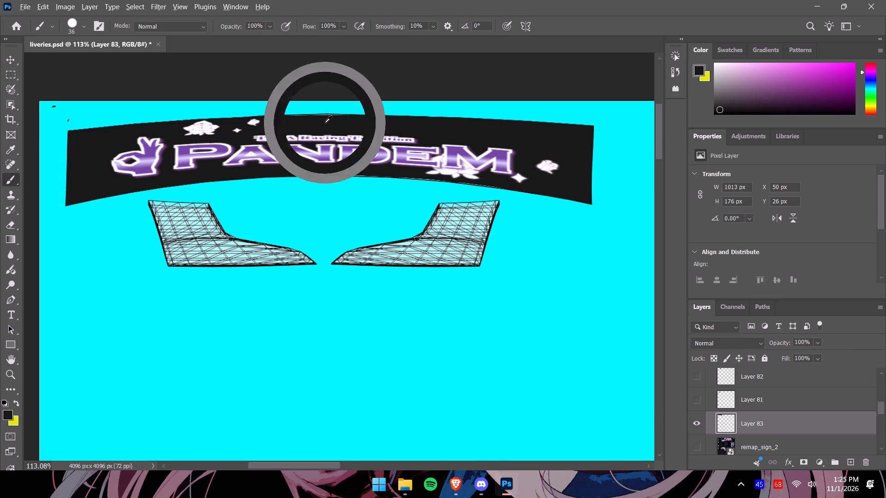
{"action": "left_click_drag", "start_coordinate": [286, 111], "coordinate": [342, 113]}
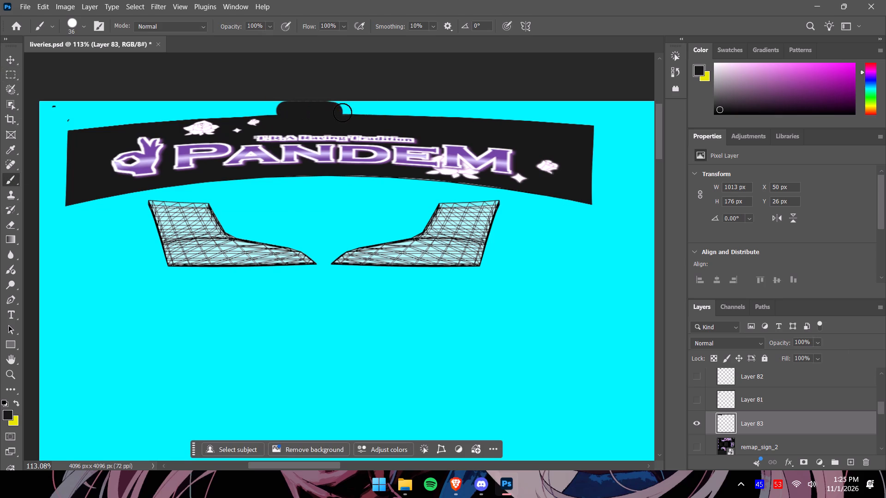
{"action": "left_click_drag", "start_coordinate": [342, 113], "coordinate": [364, 115]}
{"action": "left_click_drag", "start_coordinate": [296, 180], "coordinate": [369, 181]}
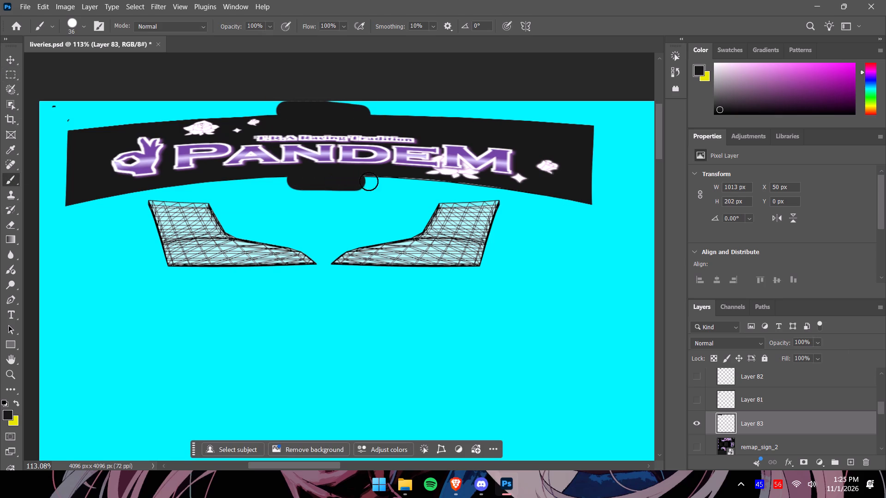
{"action": "left_click_drag", "start_coordinate": [369, 181], "coordinate": [438, 186]}
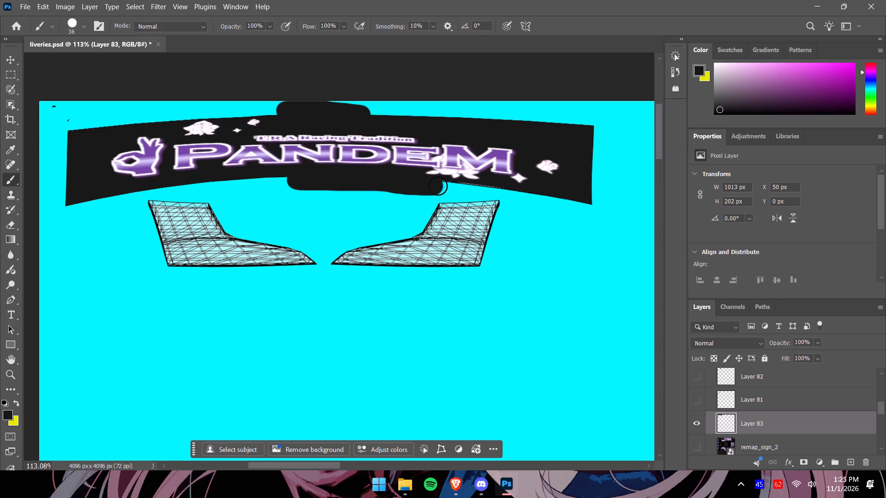
{"action": "left_click_drag", "start_coordinate": [438, 186], "coordinate": [481, 190]}
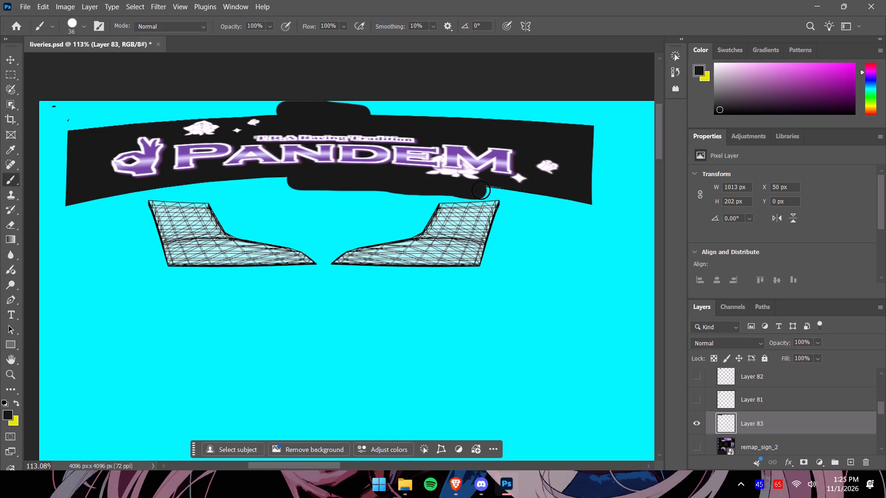
{"action": "left_click_drag", "start_coordinate": [481, 190], "coordinate": [498, 190]}
Turn on visibility of Layers 81, 82, 80 and 79, the small corner pieces and the front and rear bumper pieces.
{"action": "scroll", "coordinate": [463, 203], "scroll_direction": "down", "scroll_amount": 5, "text": "alt"}
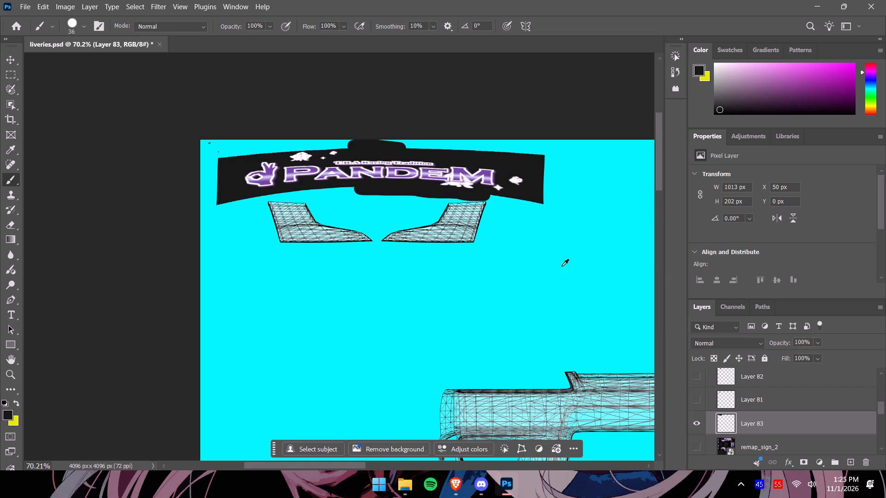
{"action": "scroll", "coordinate": [558, 265], "scroll_direction": "down", "scroll_amount": 8, "text": "alt"}
{"action": "left_click_drag", "start_coordinate": [389, 466], "coordinate": [450, 467]}
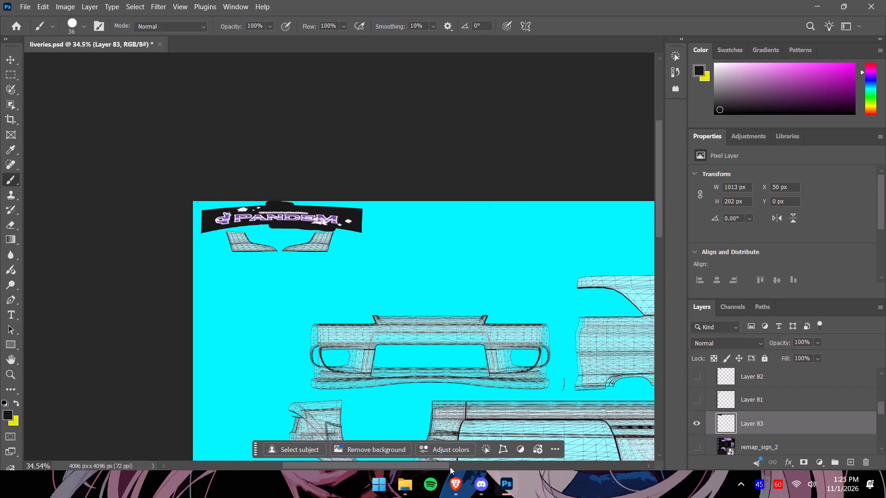
{"action": "left_click_drag", "start_coordinate": [450, 467], "coordinate": [455, 467]}
{"action": "left_click_drag", "start_coordinate": [663, 183], "coordinate": [660, 207]}
{"action": "scroll", "coordinate": [530, 258], "scroll_direction": "down", "scroll_amount": 4, "text": "alt"}
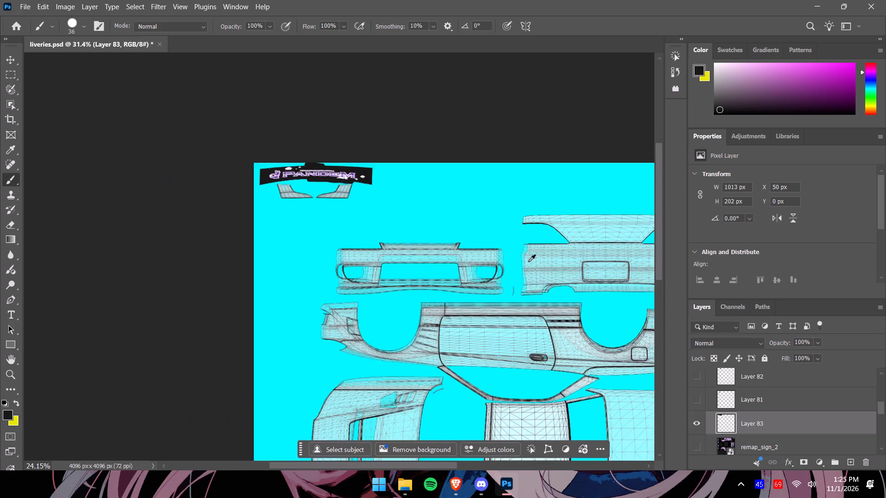
{"action": "scroll", "coordinate": [528, 261], "scroll_direction": "down", "scroll_amount": 3, "text": "alt"}
{"action": "left_click_drag", "start_coordinate": [408, 466], "coordinate": [437, 467]}
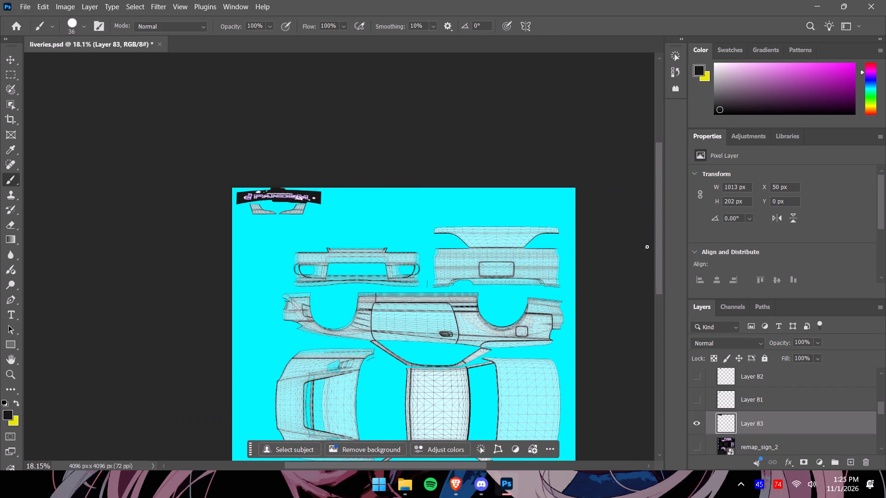
{"action": "left_click_drag", "start_coordinate": [659, 250], "coordinate": [662, 293]}
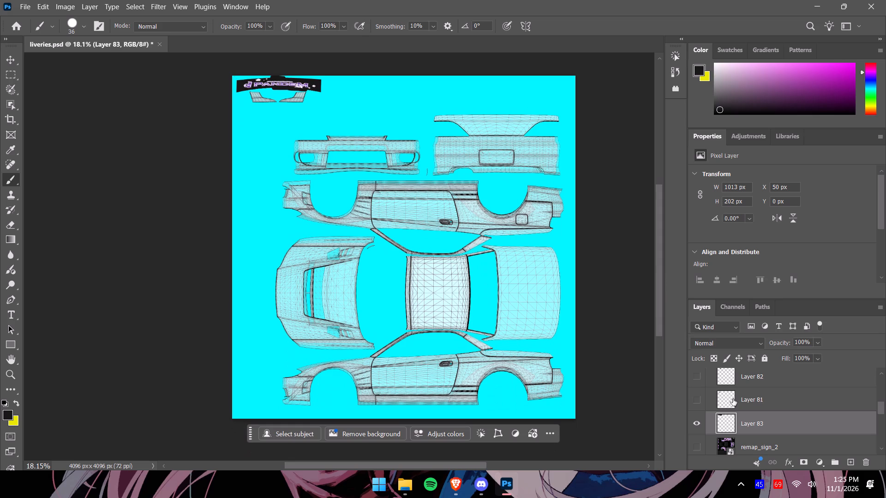
{"action": "scroll", "coordinate": [749, 407], "scroll_direction": "up", "scroll_amount": 1}
{"action": "left_click", "coordinate": [696, 415]}
{"action": "left_click", "coordinate": [699, 391]}
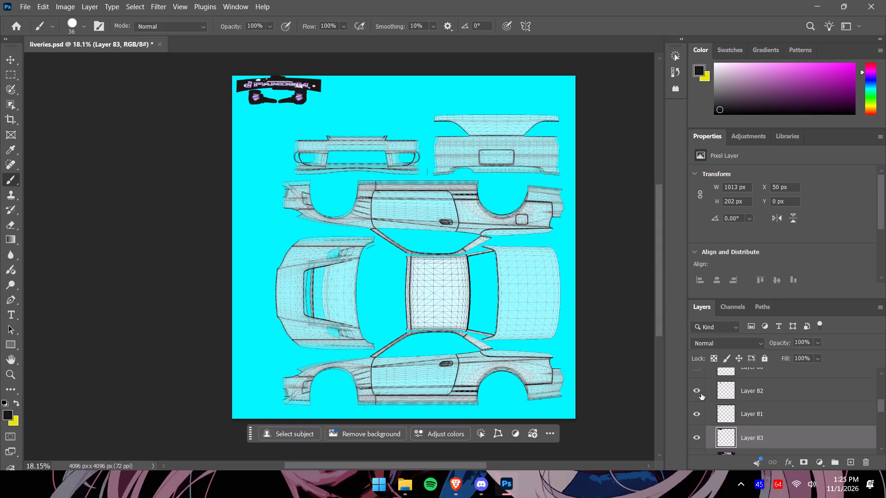
{"action": "scroll", "coordinate": [701, 393], "scroll_direction": "up", "scroll_amount": 2}
{"action": "left_click", "coordinate": [697, 395]}
{"action": "left_click", "coordinate": [697, 374]}
{"action": "scroll", "coordinate": [697, 376], "scroll_direction": "up", "scroll_amount": 1}
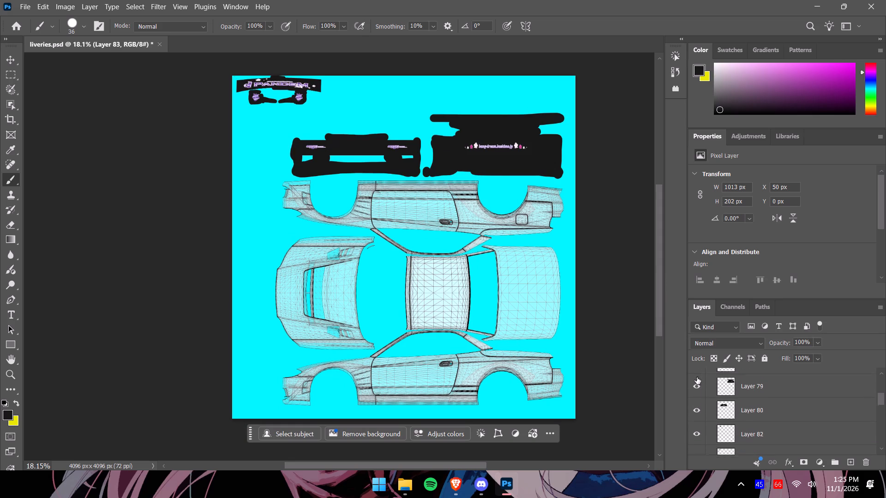
Turn on visibility of Layers 78, 77, 75 and 76, the roof, hood and two car side pieces.
{"action": "scroll", "coordinate": [697, 377], "scroll_direction": "up", "scroll_amount": 2}
{"action": "left_click", "coordinate": [697, 393]}
{"action": "scroll", "coordinate": [697, 393], "scroll_direction": "up", "scroll_amount": 1}
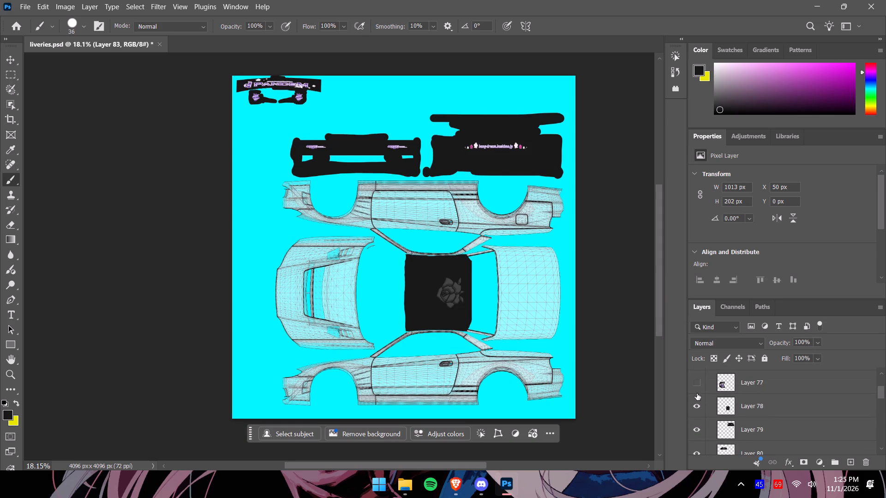
{"action": "left_click", "coordinate": [698, 384]}
{"action": "scroll", "coordinate": [698, 384], "scroll_direction": "up", "scroll_amount": 2}
{"action": "left_click", "coordinate": [698, 385]}
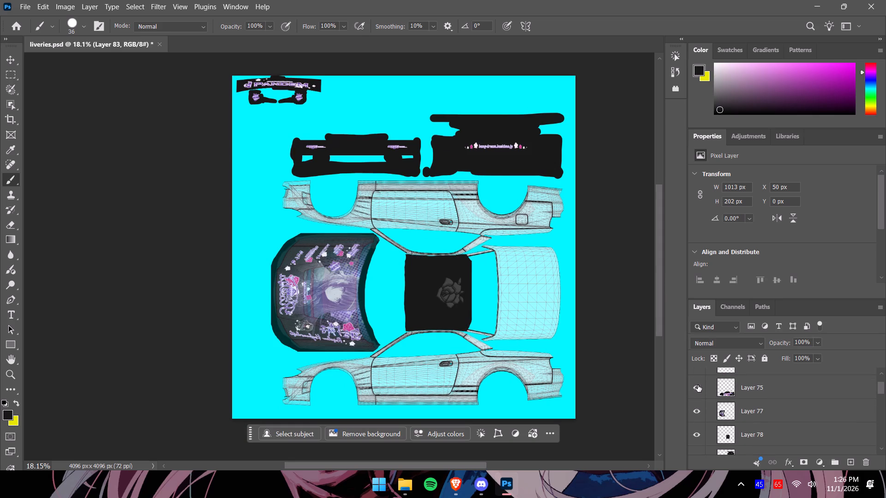
{"action": "scroll", "coordinate": [698, 378], "scroll_direction": "up", "scroll_amount": 1}
{"action": "left_click", "coordinate": [700, 379]}
{"action": "scroll", "coordinate": [699, 379], "scroll_direction": "up", "scroll_amount": 2}
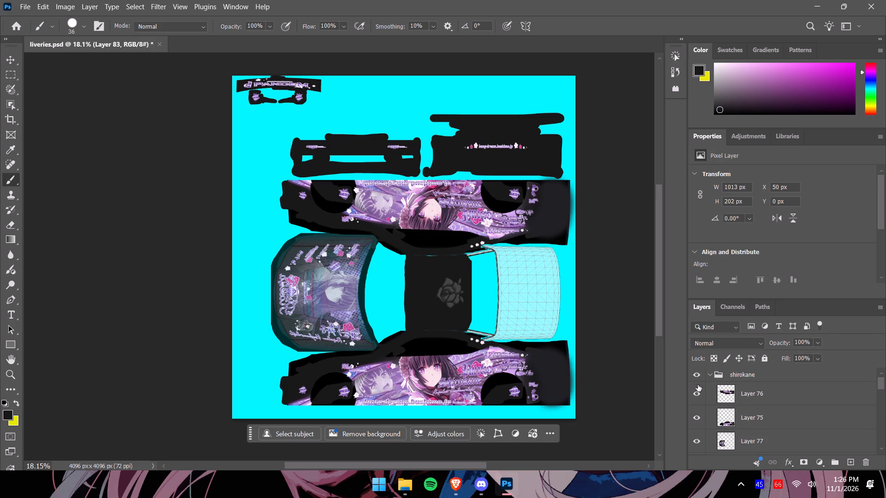
{"action": "scroll", "coordinate": [698, 385], "scroll_direction": "up", "scroll_amount": 1}
On Layer 78, the roof layer, brush black over the two exposed wireframe pillar strips between the roof and trunk.
{"action": "scroll", "coordinate": [777, 421], "scroll_direction": "down", "scroll_amount": 4}
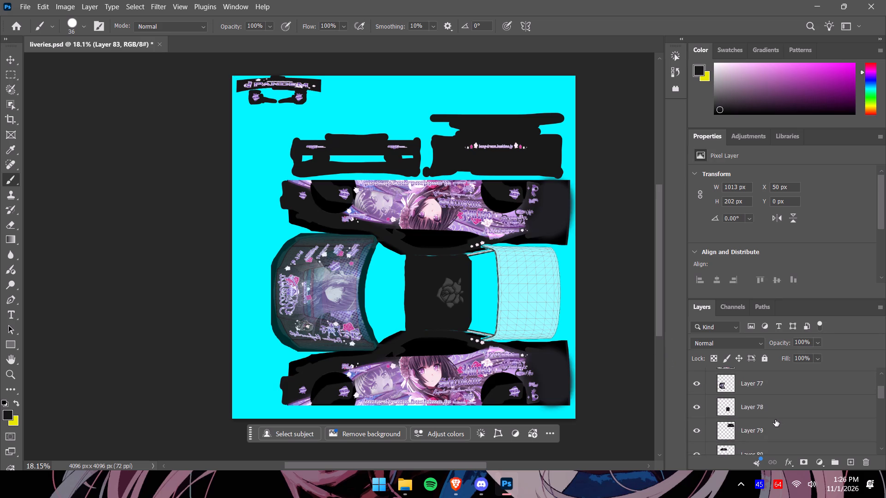
{"action": "scroll", "coordinate": [775, 419], "scroll_direction": "down", "scroll_amount": 2}
{"action": "scroll", "coordinate": [774, 418], "scroll_direction": "up", "scroll_amount": 2}
{"action": "left_click", "coordinate": [758, 404]}
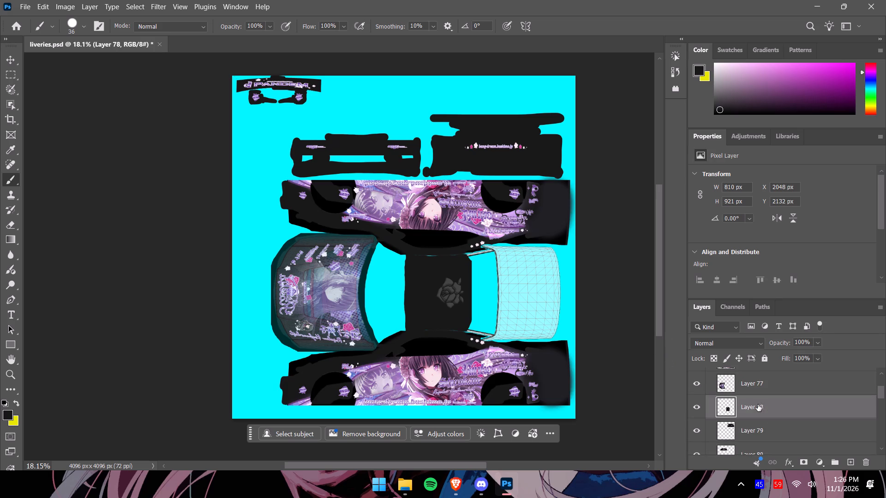
{"action": "left_click", "coordinate": [693, 408]}
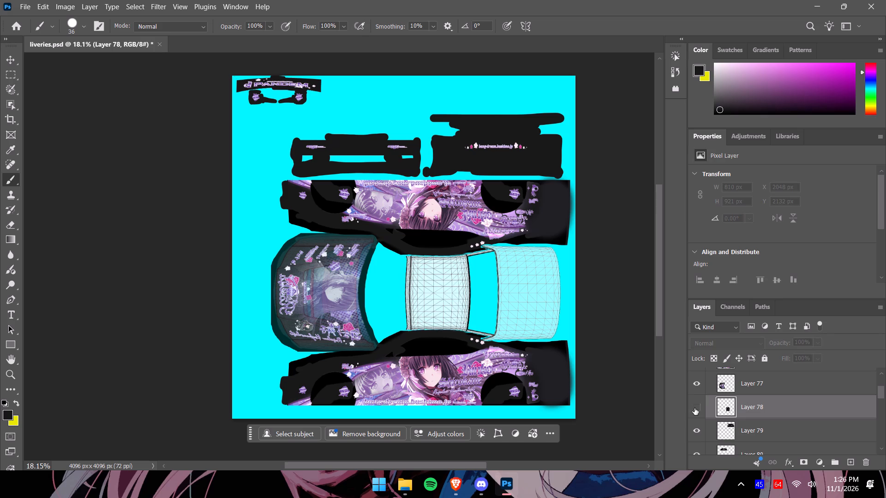
{"action": "left_click", "coordinate": [694, 408]}
{"action": "scroll", "coordinate": [486, 303], "scroll_direction": "up", "scroll_amount": 12, "text": "alt"}
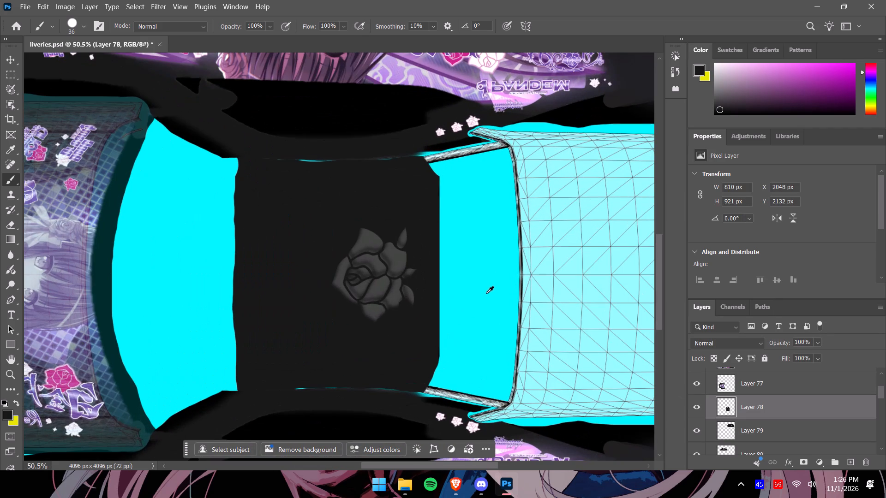
{"action": "left_click", "coordinate": [422, 198], "text": "alt"}
{"action": "left_click_drag", "start_coordinate": [425, 159], "coordinate": [450, 154]}
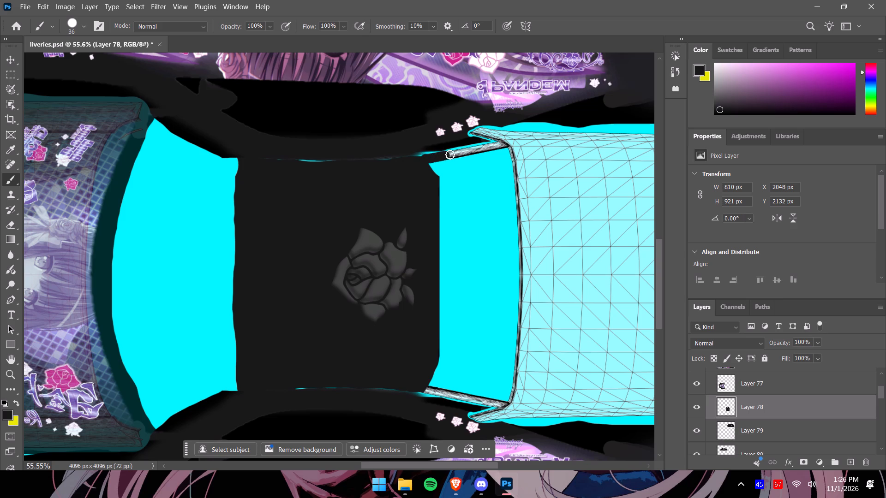
{"action": "left_click_drag", "start_coordinate": [450, 154], "coordinate": [502, 146]}
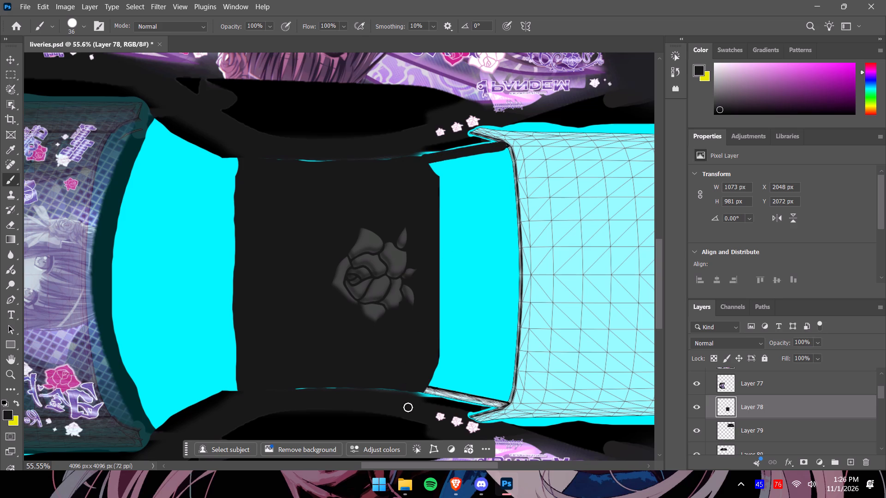
{"action": "left_click_drag", "start_coordinate": [426, 390], "coordinate": [449, 394]}
{"action": "left_click_drag", "start_coordinate": [449, 394], "coordinate": [500, 403]}
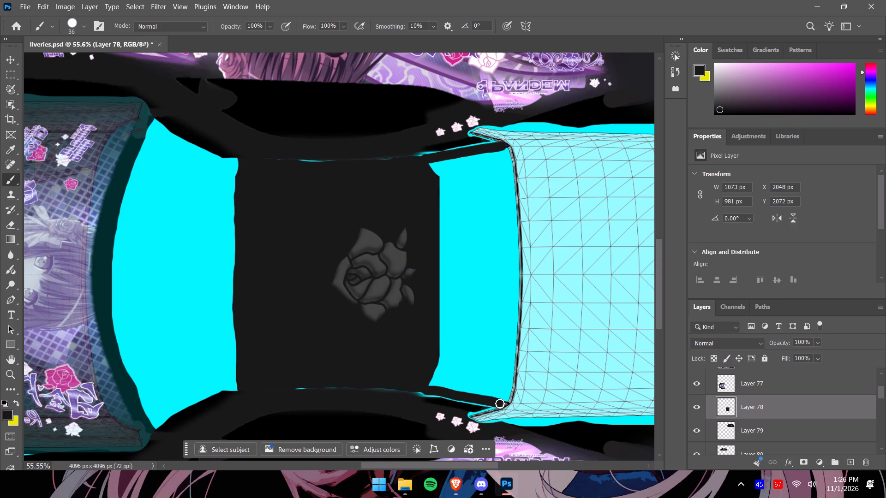
{"action": "left_click_drag", "start_coordinate": [500, 403], "coordinate": [503, 403]}
Brush black over the trunk panel's two pointed front corners and along the upper part of its front edge.
{"action": "left_click_drag", "start_coordinate": [661, 273], "coordinate": [664, 292]}
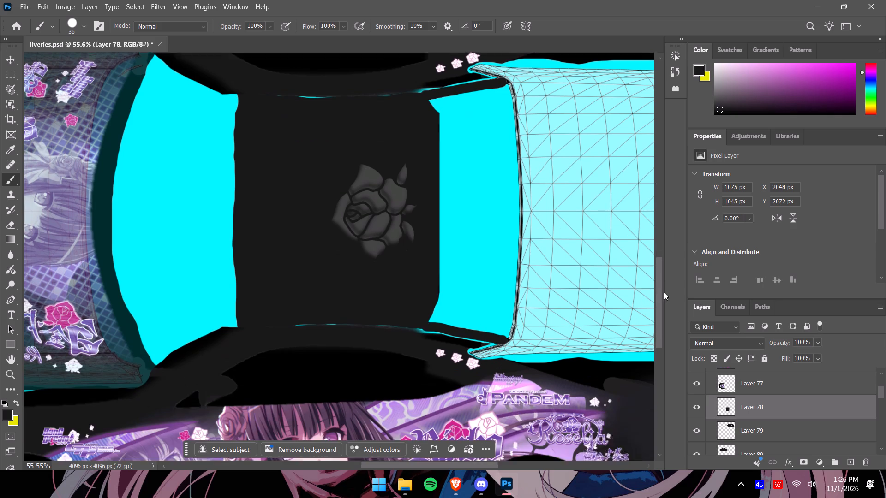
{"action": "left_click_drag", "start_coordinate": [664, 292], "coordinate": [664, 292]}
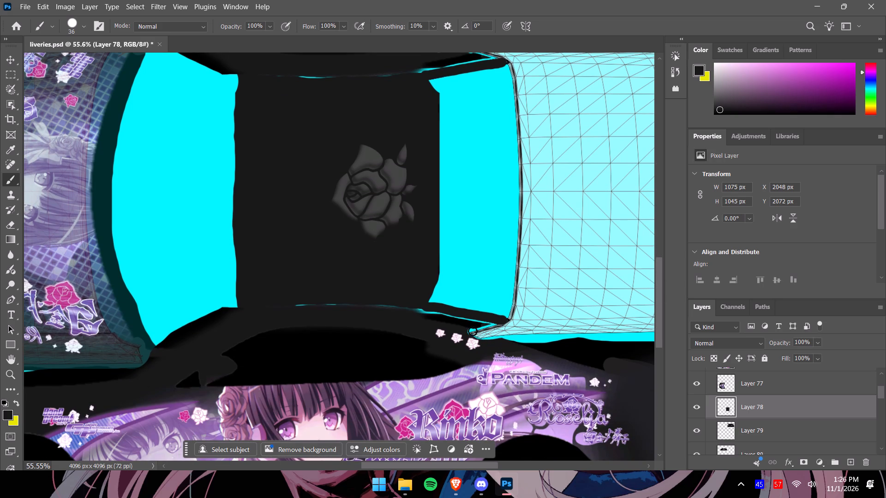
{"action": "left_click_drag", "start_coordinate": [472, 331], "coordinate": [484, 335]}
{"action": "left_click_drag", "start_coordinate": [662, 293], "coordinate": [664, 275]}
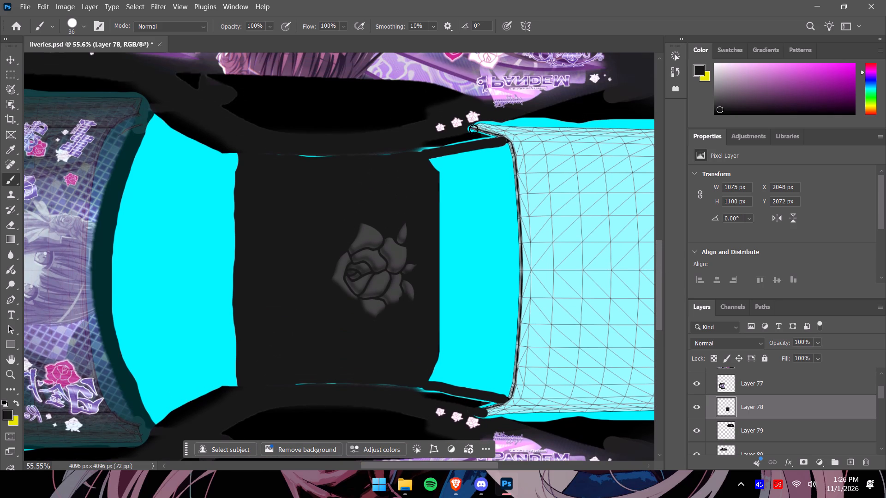
{"action": "left_click_drag", "start_coordinate": [474, 129], "coordinate": [485, 127]}
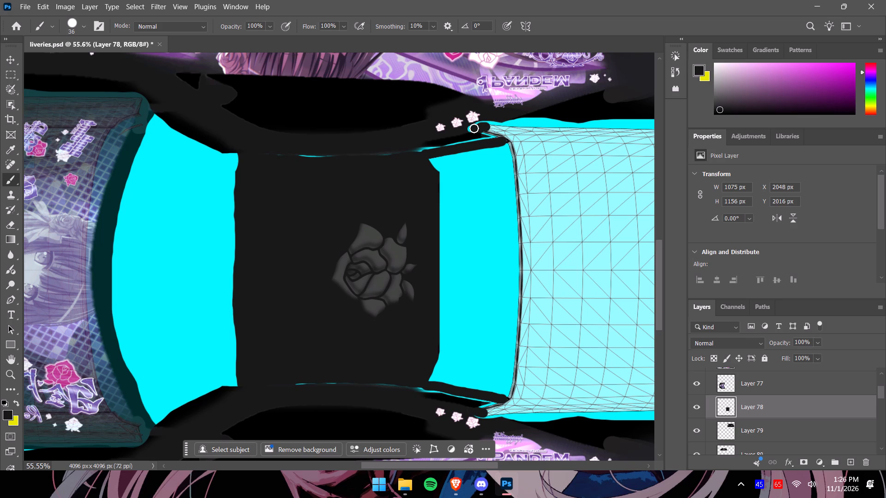
{"action": "left_click", "coordinate": [473, 128]}
{"action": "left_click_drag", "start_coordinate": [485, 126], "coordinate": [500, 128]}
{"action": "left_click_drag", "start_coordinate": [500, 128], "coordinate": [507, 130]}
{"action": "left_click_drag", "start_coordinate": [486, 131], "coordinate": [527, 186]}
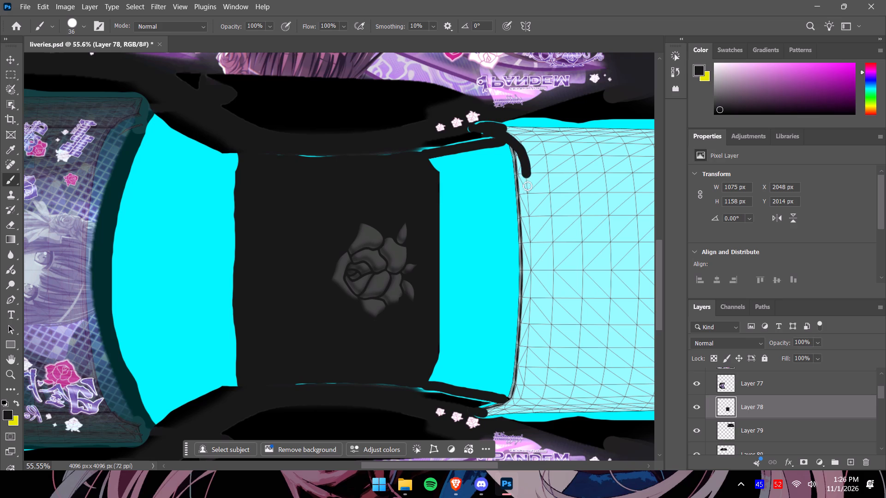
{"action": "left_click_drag", "start_coordinate": [527, 186], "coordinate": [528, 191]}
Enlarge the brush to 168 px and paint a thick black border around all edges of the trunk panel on Layer 78.
{"action": "left_click", "coordinate": [84, 24]}
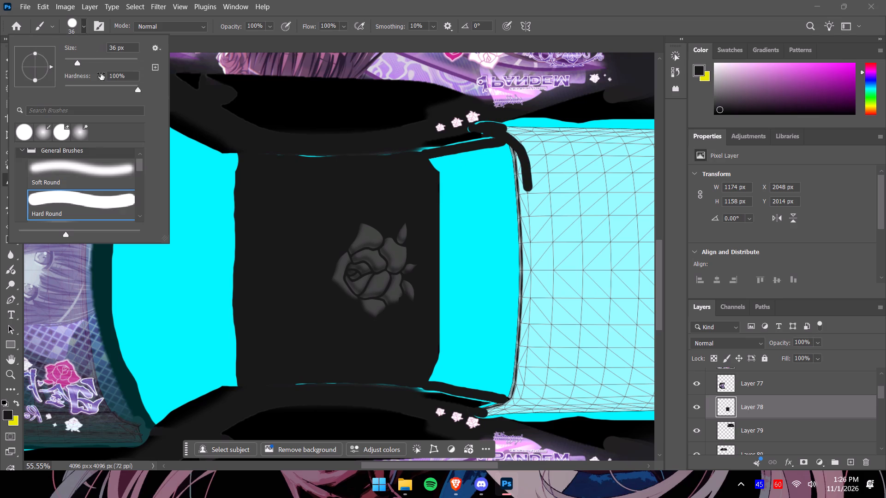
{"action": "left_click_drag", "start_coordinate": [78, 63], "coordinate": [96, 62]}
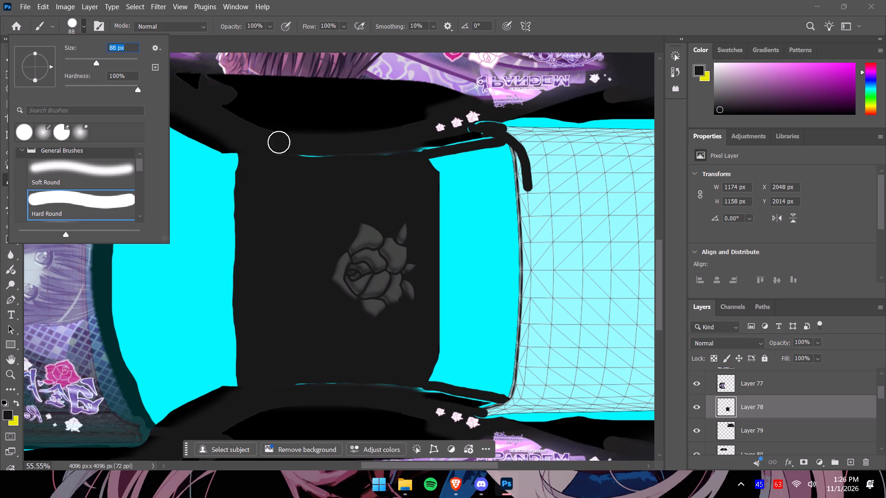
{"action": "left_click_drag", "start_coordinate": [98, 64], "coordinate": [114, 63]}
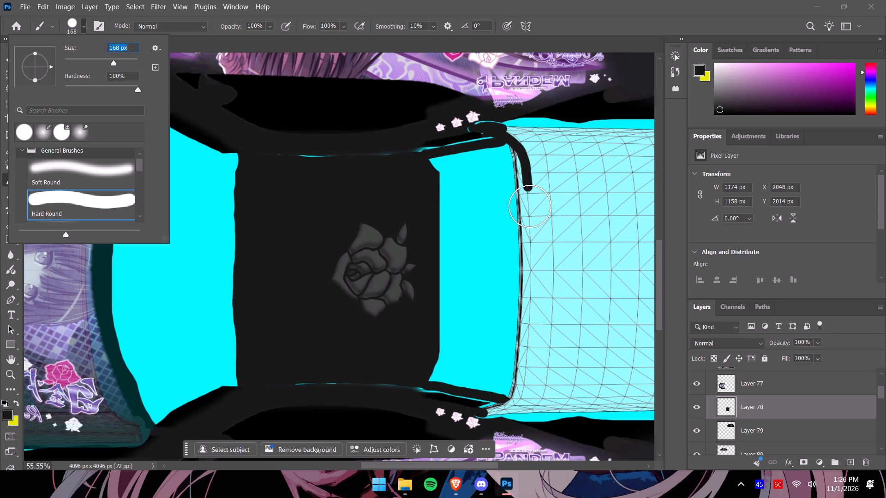
{"action": "left_click", "coordinate": [84, 25]}
{"action": "scroll", "coordinate": [524, 270], "scroll_direction": "down", "scroll_amount": 3, "text": "alt"}
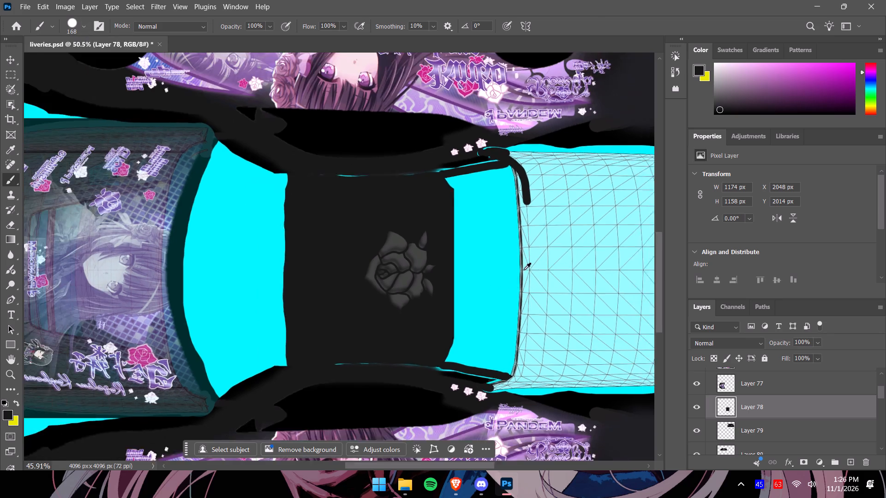
{"action": "scroll", "coordinate": [524, 270], "scroll_direction": "down", "scroll_amount": 3, "text": "alt"}
{"action": "left_click_drag", "start_coordinate": [340, 465], "coordinate": [360, 465]}
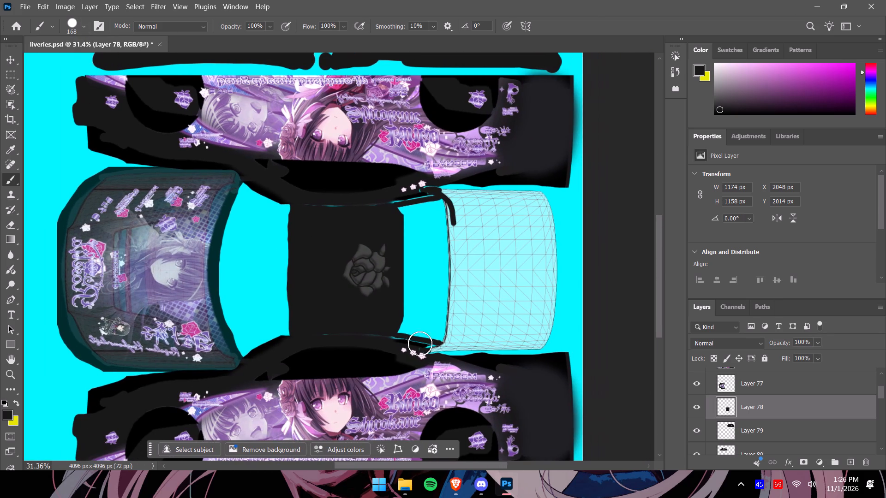
{"action": "left_click_drag", "start_coordinate": [436, 342], "coordinate": [441, 341]}
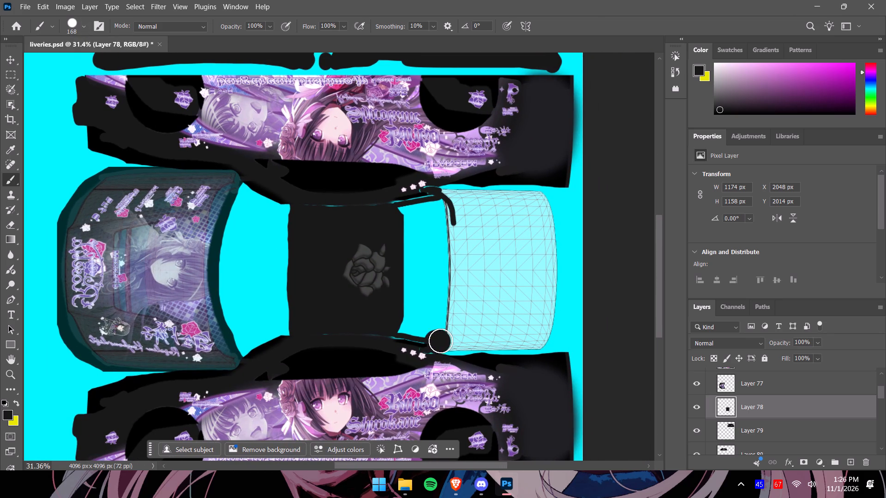
{"action": "left_click_drag", "start_coordinate": [441, 341], "coordinate": [542, 340]}
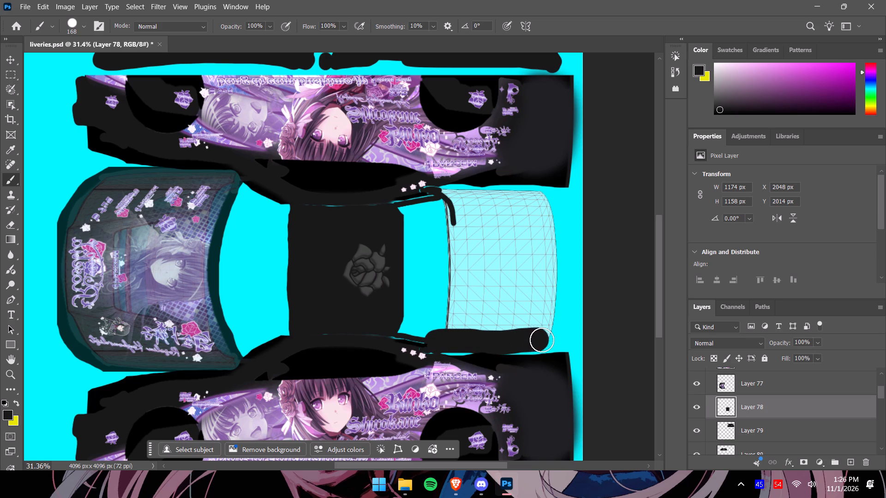
{"action": "left_click_drag", "start_coordinate": [542, 340], "coordinate": [537, 201]}
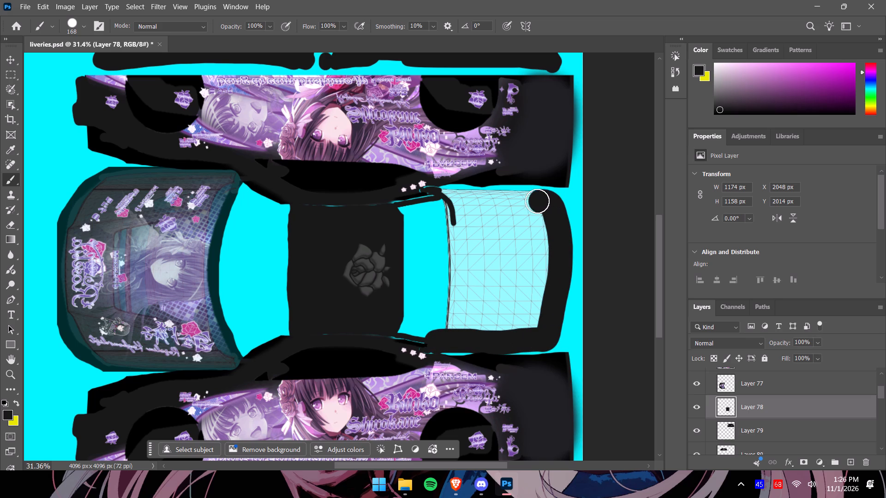
{"action": "left_click_drag", "start_coordinate": [537, 201], "coordinate": [446, 223]}
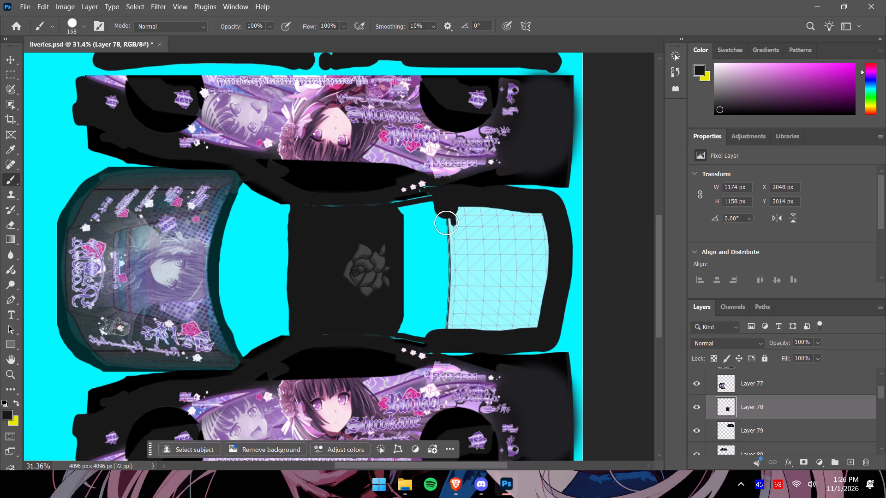
{"action": "left_click_drag", "start_coordinate": [446, 223], "coordinate": [542, 297]}
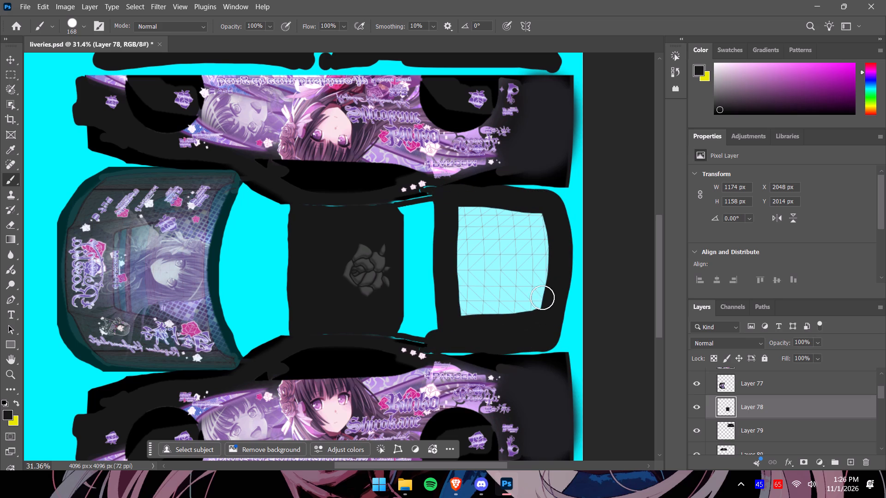
Brush black over the remaining wireframe in the middle of the trunk panel until it is fully covered.
{"action": "left_click_drag", "start_coordinate": [542, 297], "coordinate": [453, 272]}
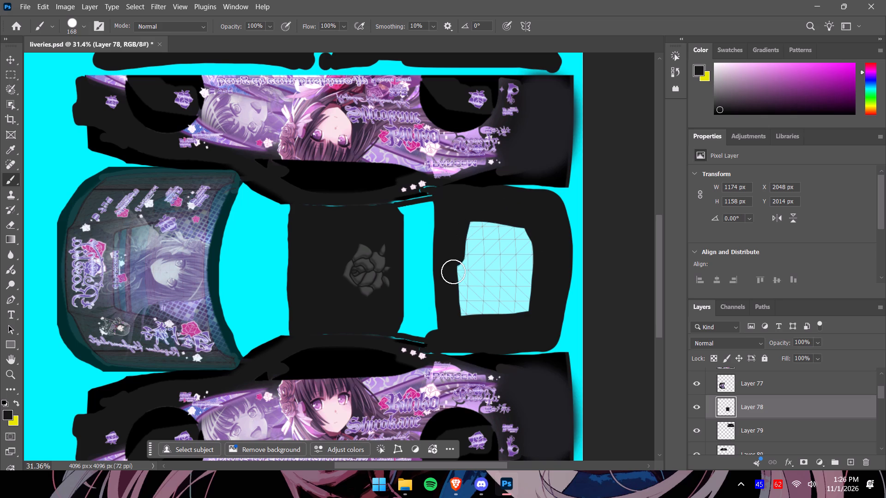
{"action": "left_click_drag", "start_coordinate": [453, 272], "coordinate": [468, 245]}
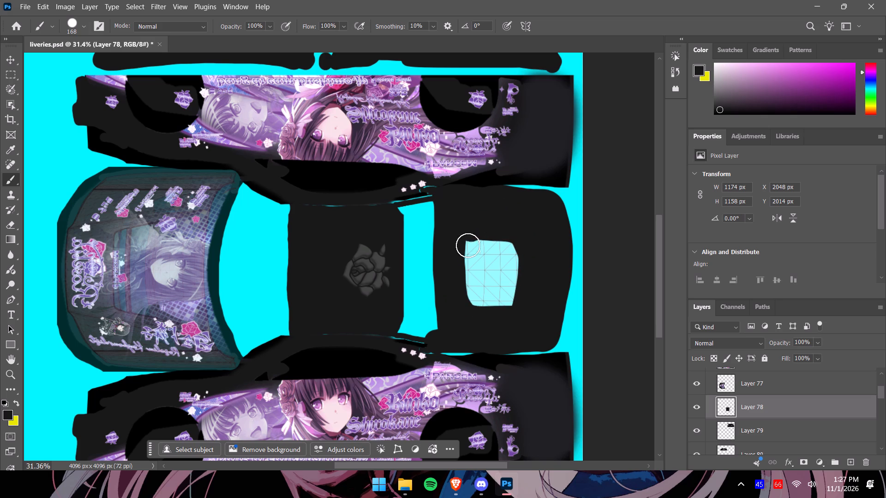
{"action": "left_click_drag", "start_coordinate": [468, 245], "coordinate": [475, 293]}
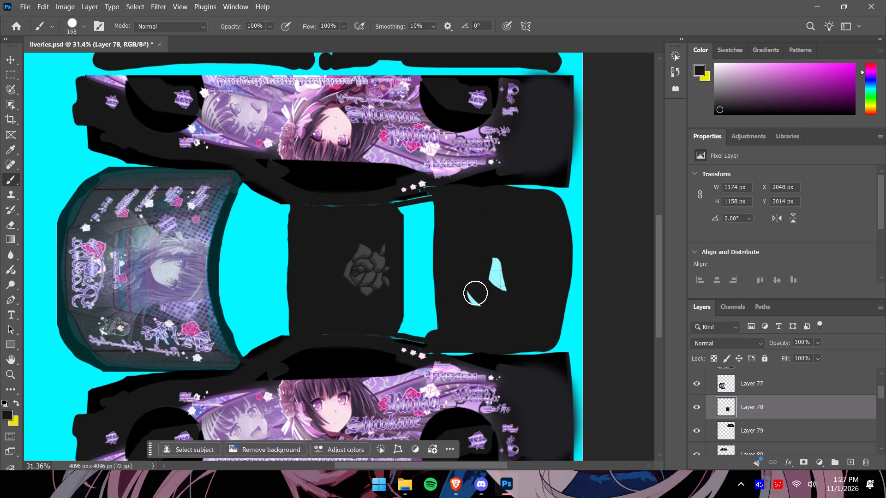
{"action": "left_click_drag", "start_coordinate": [475, 293], "coordinate": [498, 258]}
Set the opacity of Layer 77, the hood piece, to 100%.
{"action": "scroll", "coordinate": [493, 271], "scroll_direction": "down", "scroll_amount": 4, "text": "alt"}
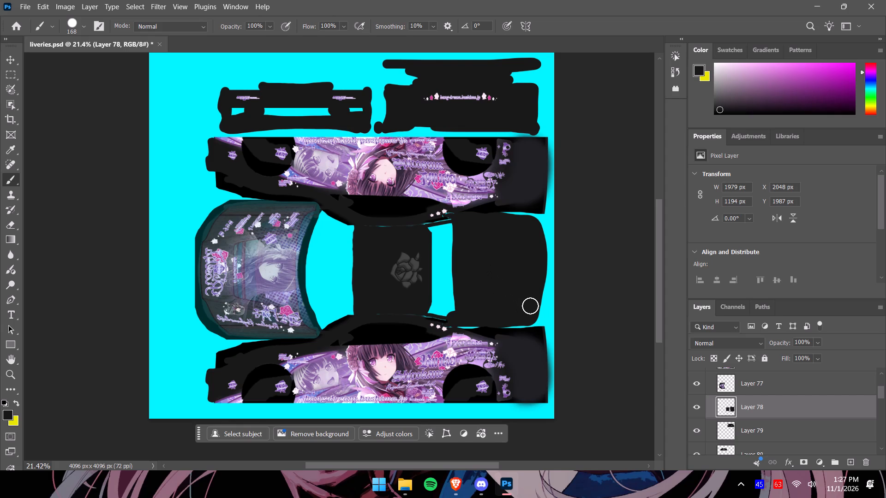
{"action": "scroll", "coordinate": [529, 306], "scroll_direction": "down", "scroll_amount": 3, "text": "alt"}
{"action": "scroll", "coordinate": [785, 400], "scroll_direction": "down", "scroll_amount": 2}
{"action": "scroll", "coordinate": [781, 401], "scroll_direction": "up", "scroll_amount": 1}
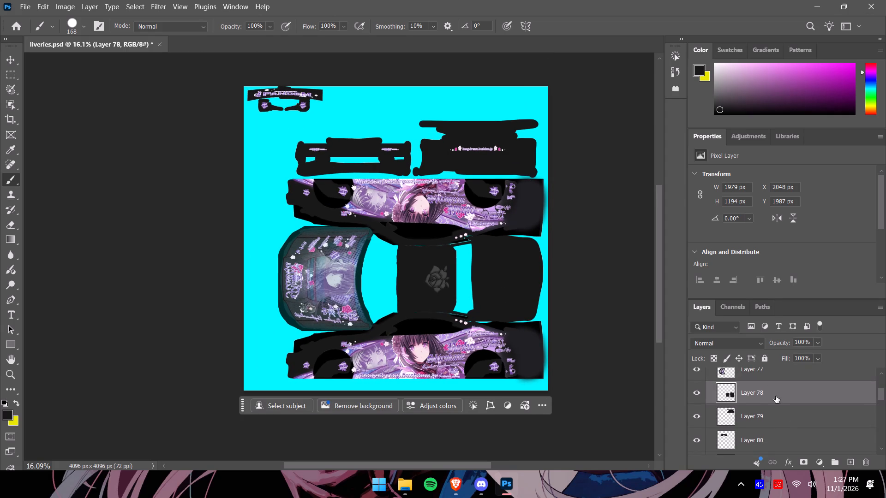
{"action": "left_click", "coordinate": [761, 373]}
{"action": "left_click", "coordinate": [815, 344]}
{"action": "left_click_drag", "start_coordinate": [829, 357], "coordinate": [865, 357]}
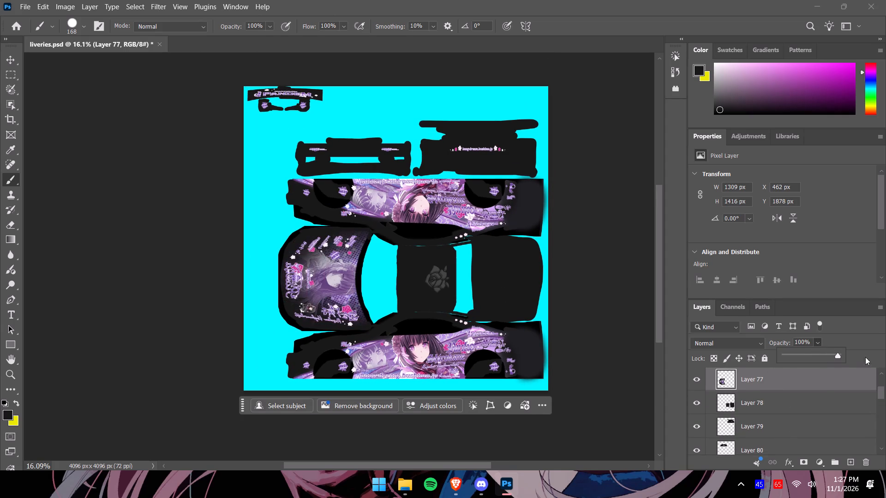
{"action": "left_click_drag", "start_coordinate": [865, 357], "coordinate": [873, 358]}
Collapse the shirokane layer group and turn off its visibility.
{"action": "scroll", "coordinate": [648, 279], "scroll_direction": "down", "scroll_amount": 2, "text": "alt"}
{"action": "left_click_drag", "start_coordinate": [657, 273], "coordinate": [662, 258]}
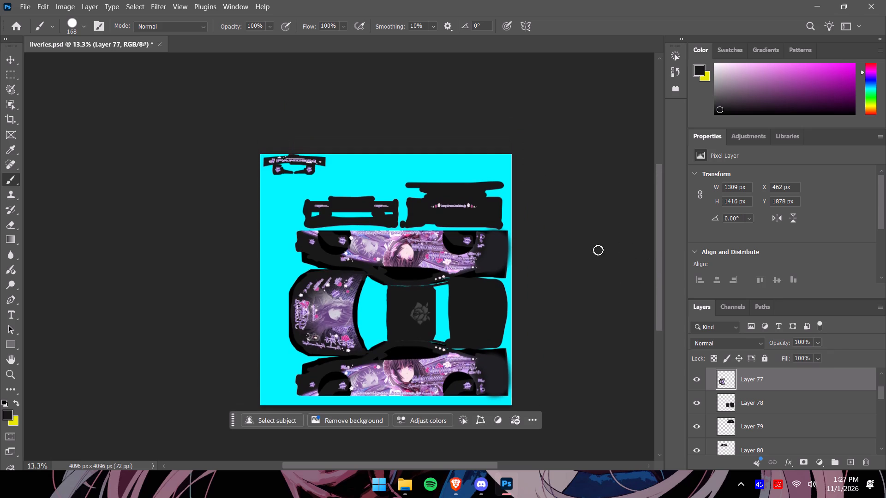
{"action": "scroll", "coordinate": [768, 432], "scroll_direction": "up", "scroll_amount": 4}
{"action": "scroll", "coordinate": [746, 397], "scroll_direction": "up", "scroll_amount": 3}
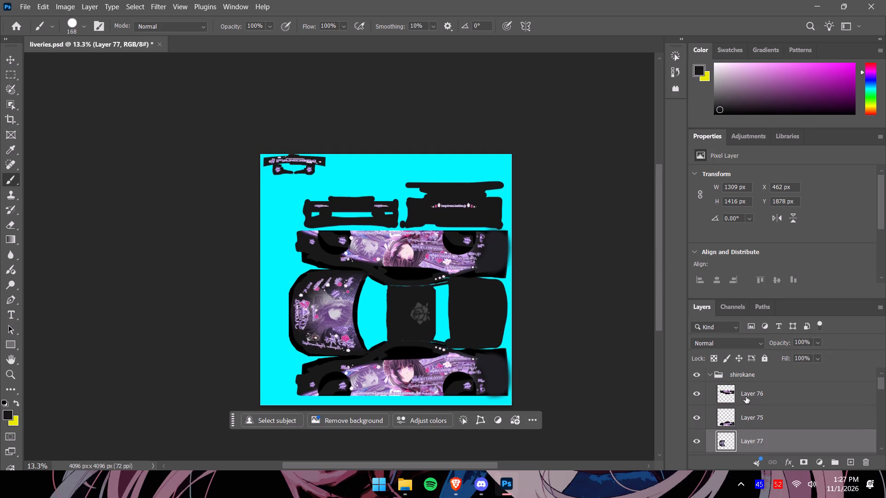
{"action": "scroll", "coordinate": [746, 397], "scroll_direction": "up", "scroll_amount": 1}
{"action": "left_click", "coordinate": [710, 375]}
{"action": "left_click", "coordinate": [699, 374]}
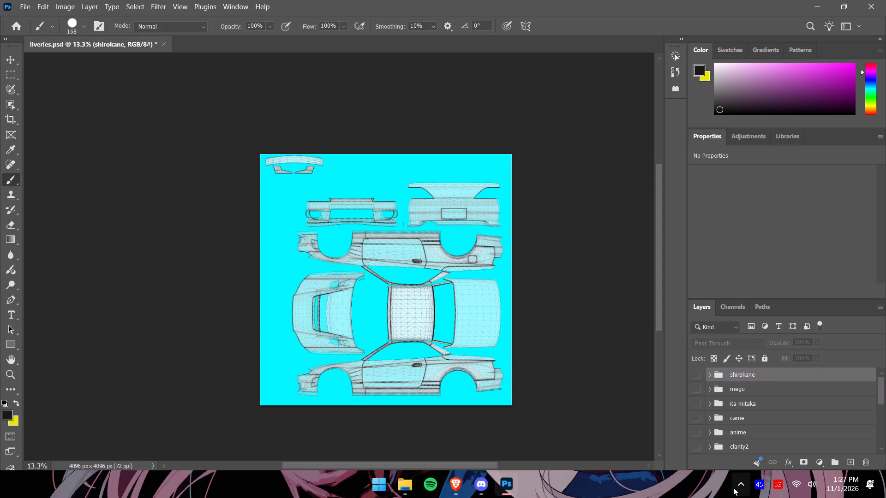
Show the hidden system tray icons.
{"action": "left_click", "coordinate": [740, 486]}
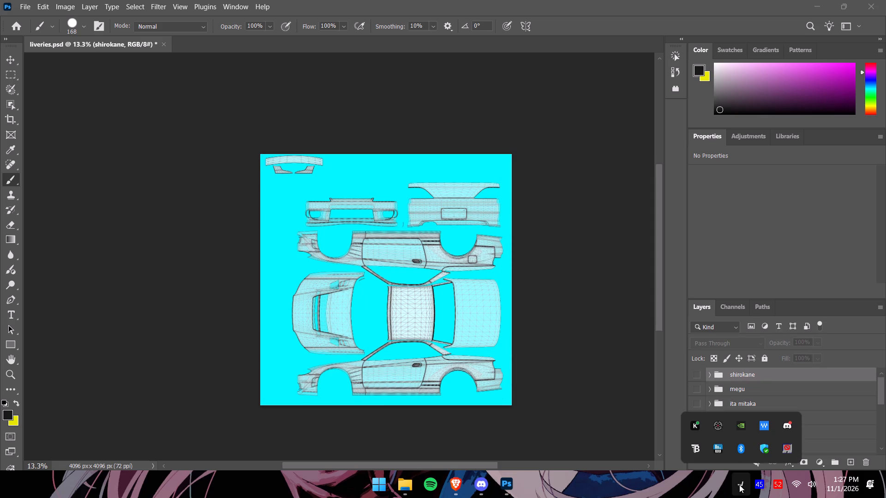